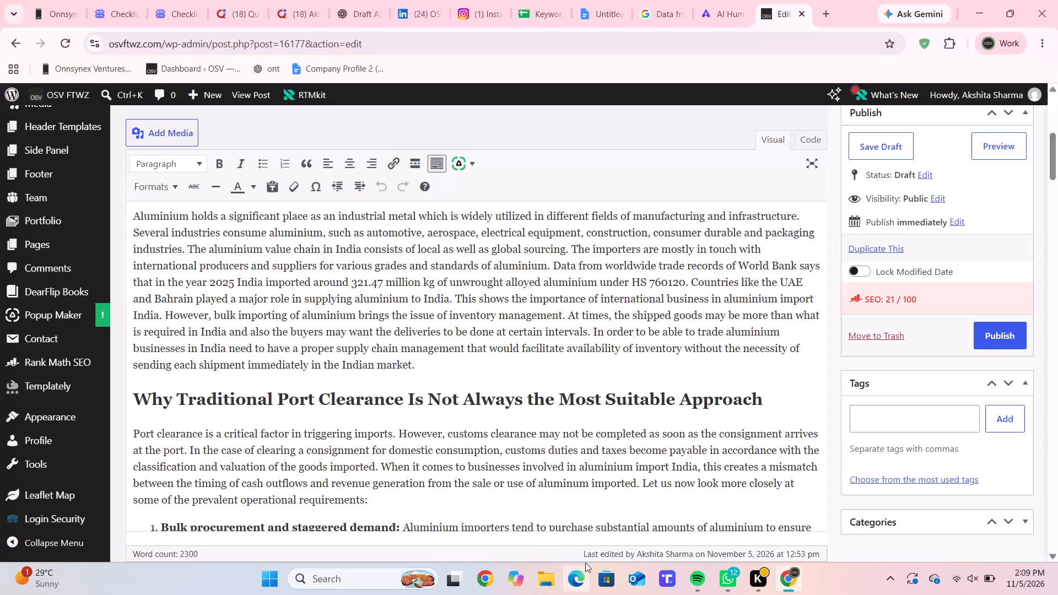
Remove the empty line between the "How an FTWZ Supports Aluminium Import India Operations" paragraph and its numbered list.
scroll(591, 490, "down", 2)
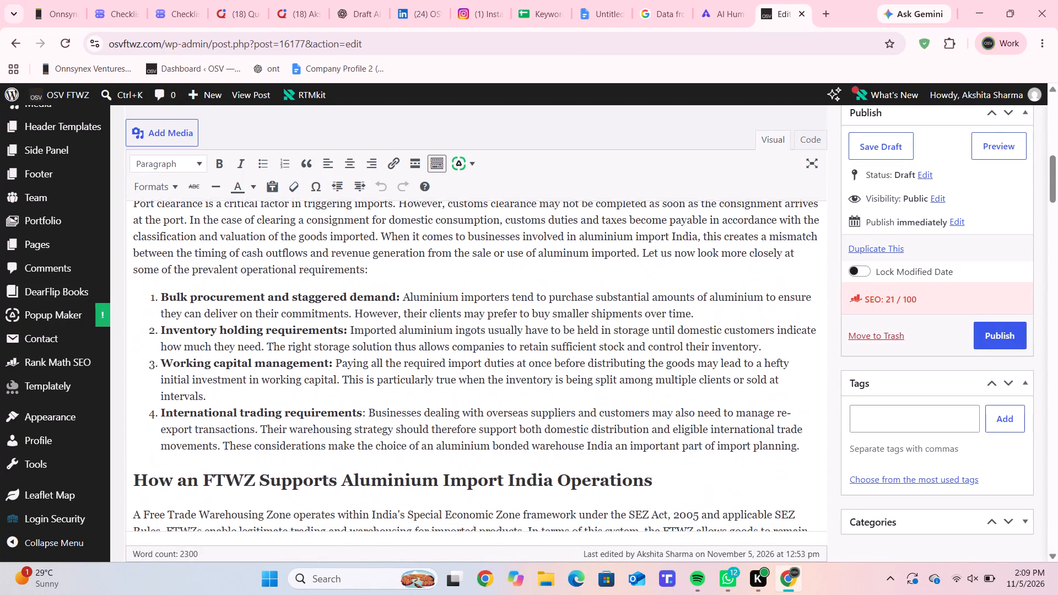
scroll(591, 490, "down", 3)
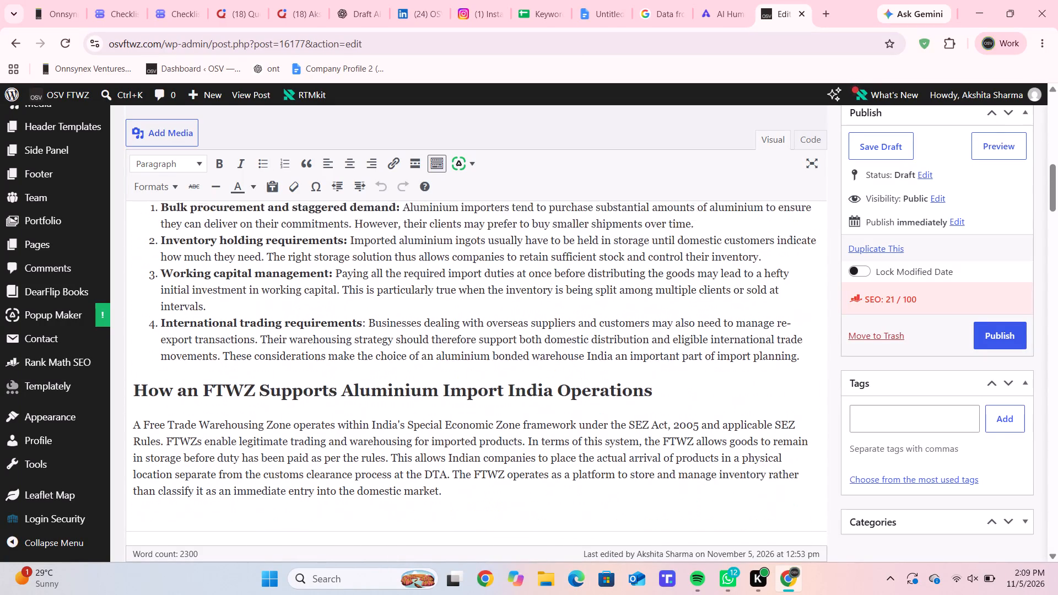
scroll(591, 490, "down", 2)
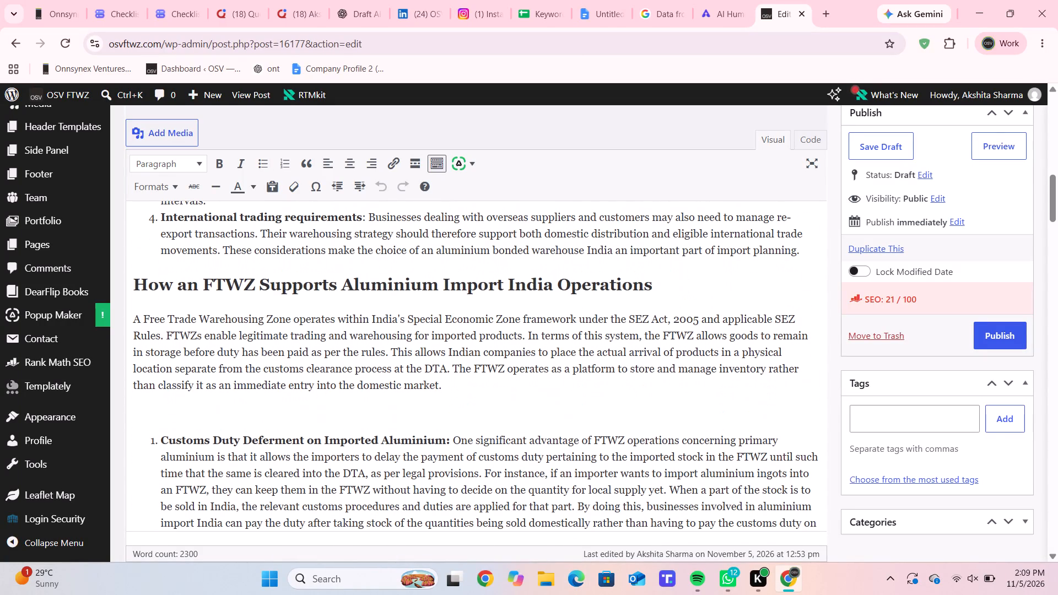
left_click(541, 397)
key("BackSpace")
Review the rest of the post body through the conclusion, the FAQ schema section and the Rank Math SEO checks.
scroll(541, 397, "down", 2)
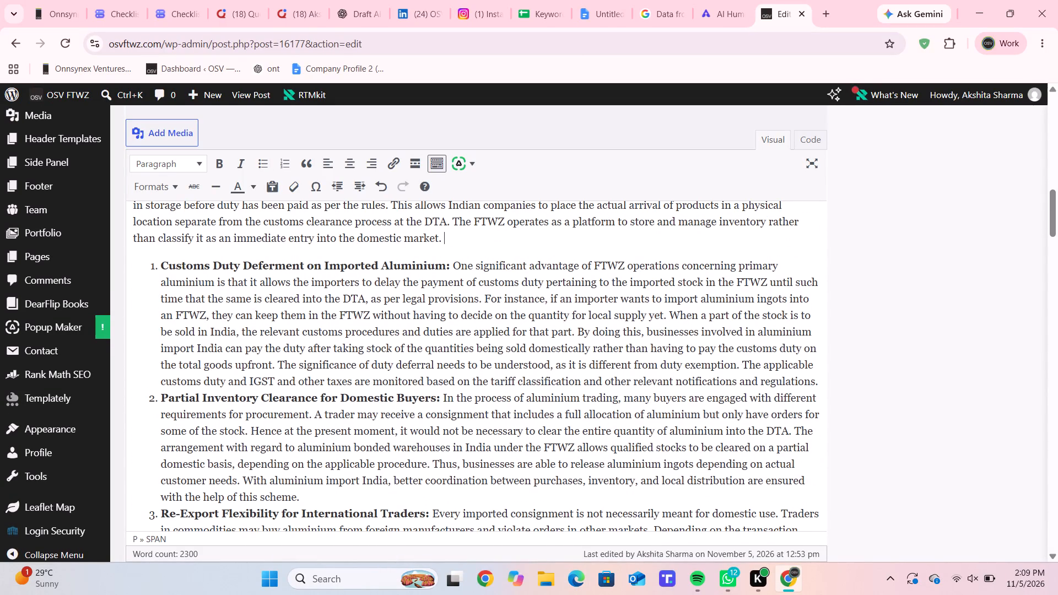
scroll(541, 388, "down", 2)
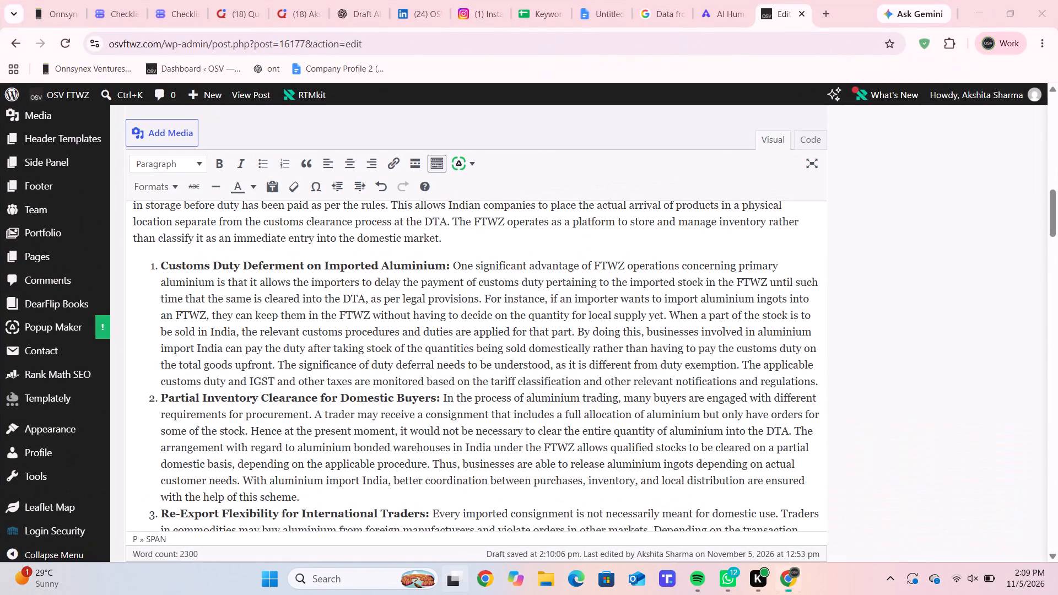
scroll(541, 388, "down", 6)
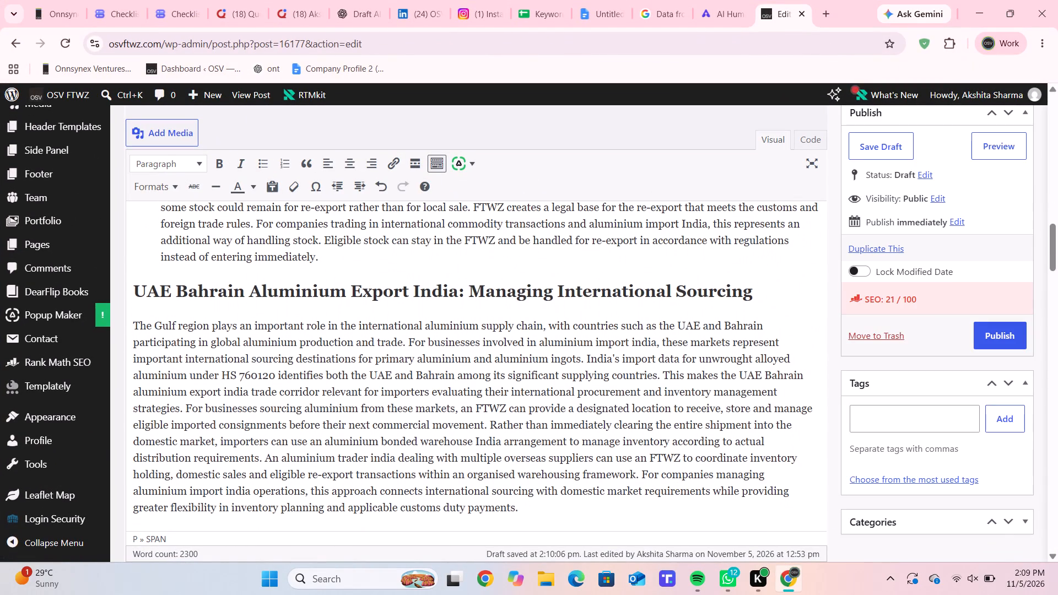
scroll(541, 388, "down", 5)
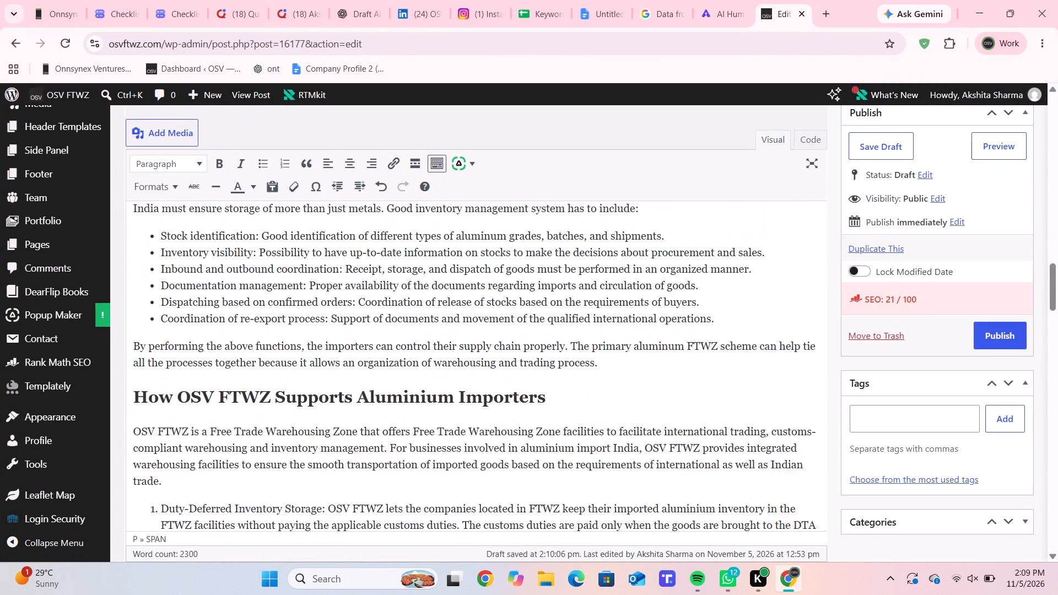
scroll(541, 388, "down", 3)
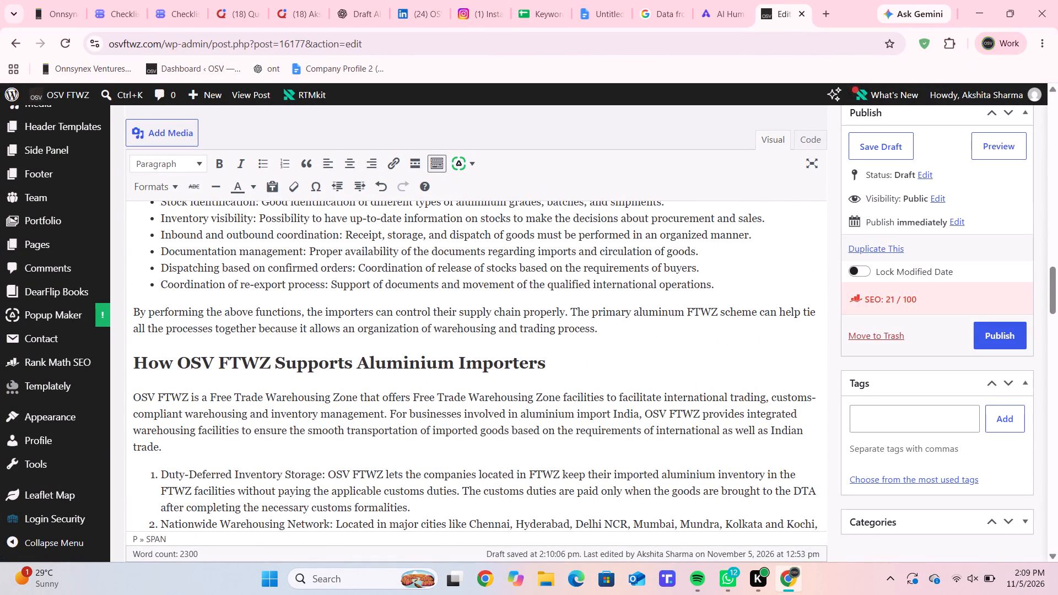
scroll(541, 388, "down", 2)
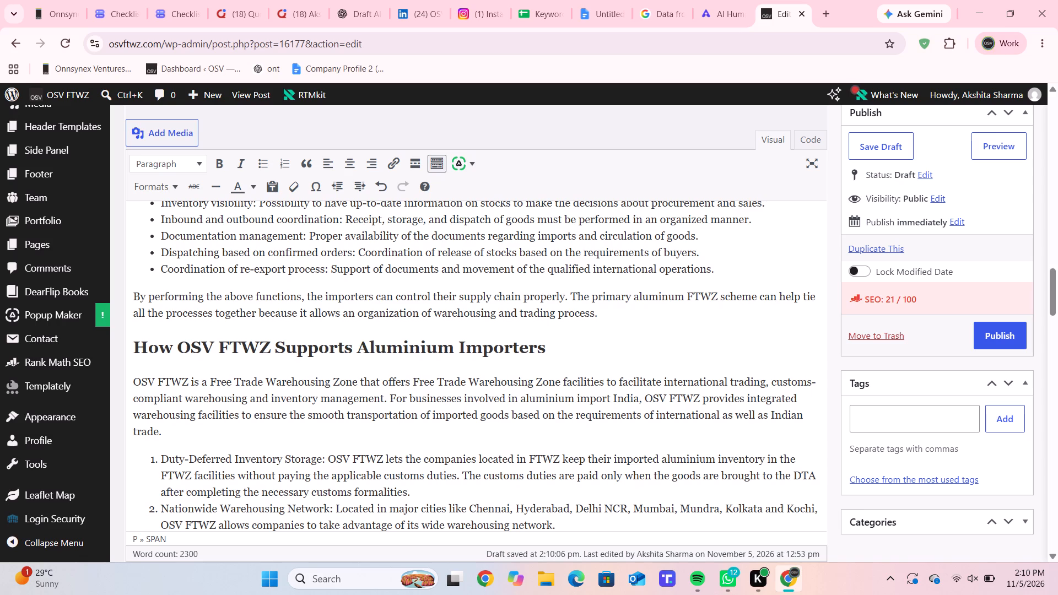
scroll(541, 388, "down", 5)
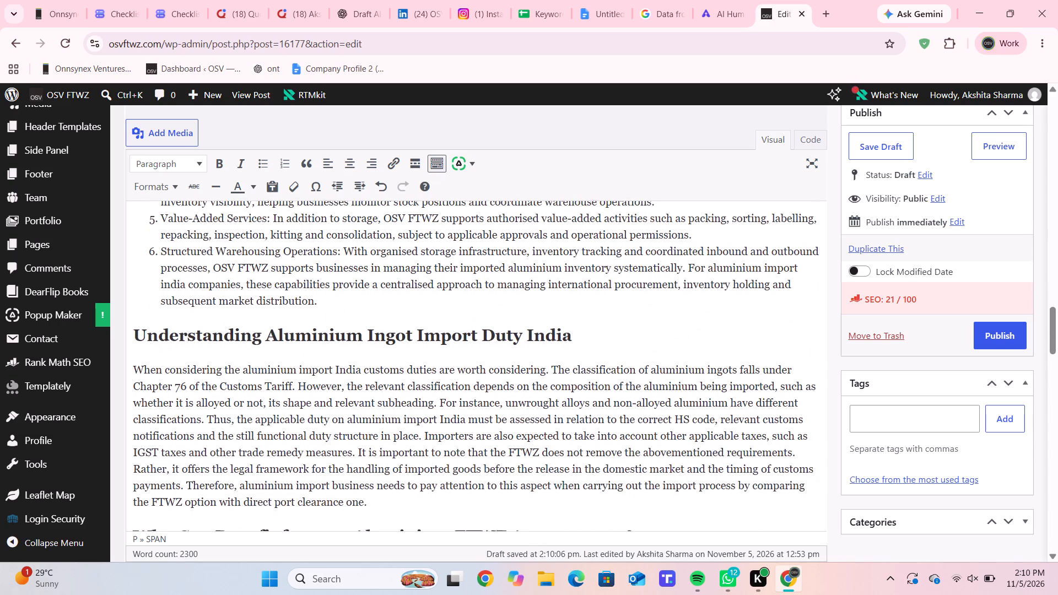
scroll(548, 372, "down", 4)
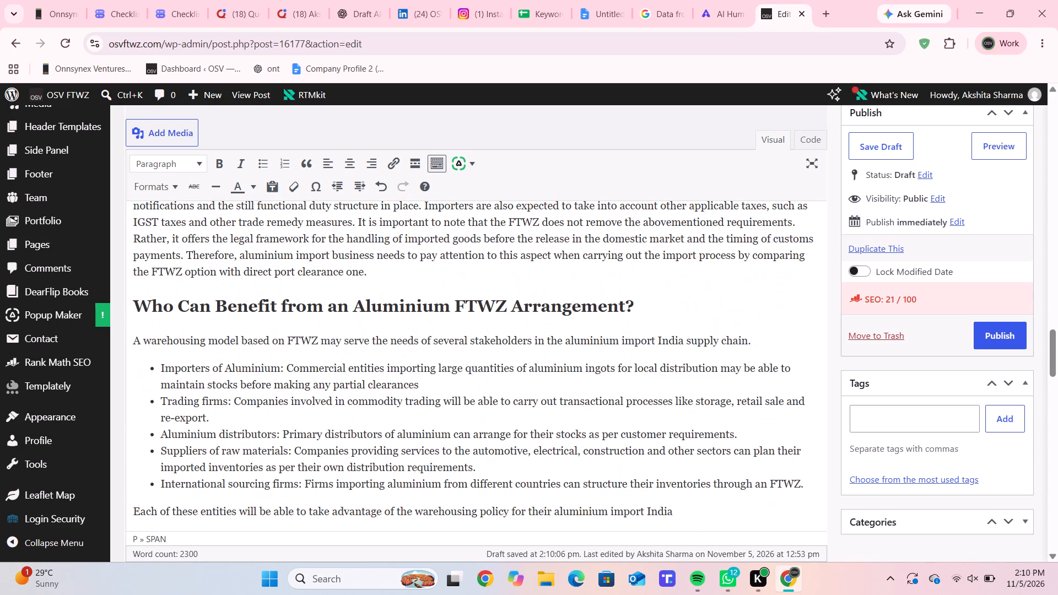
scroll(548, 372, "down", 2)
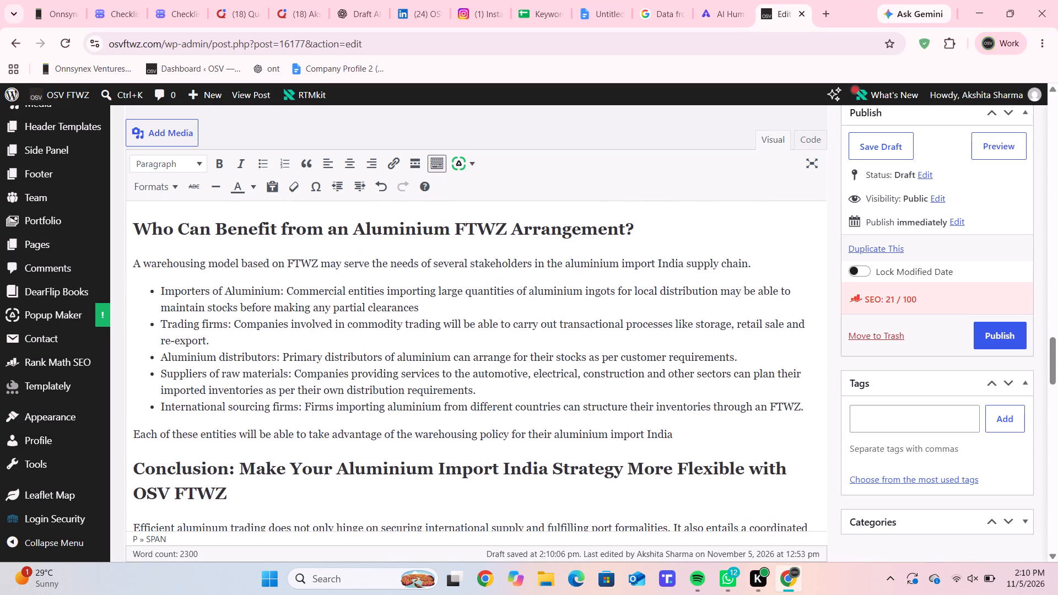
scroll(548, 372, "down", 3)
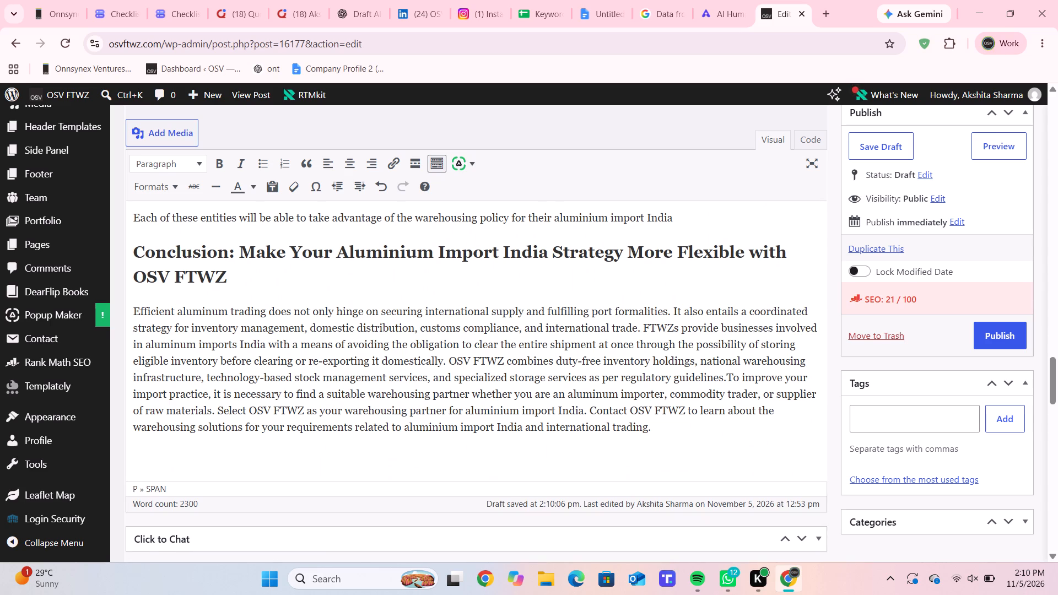
scroll(548, 372, "down", 7)
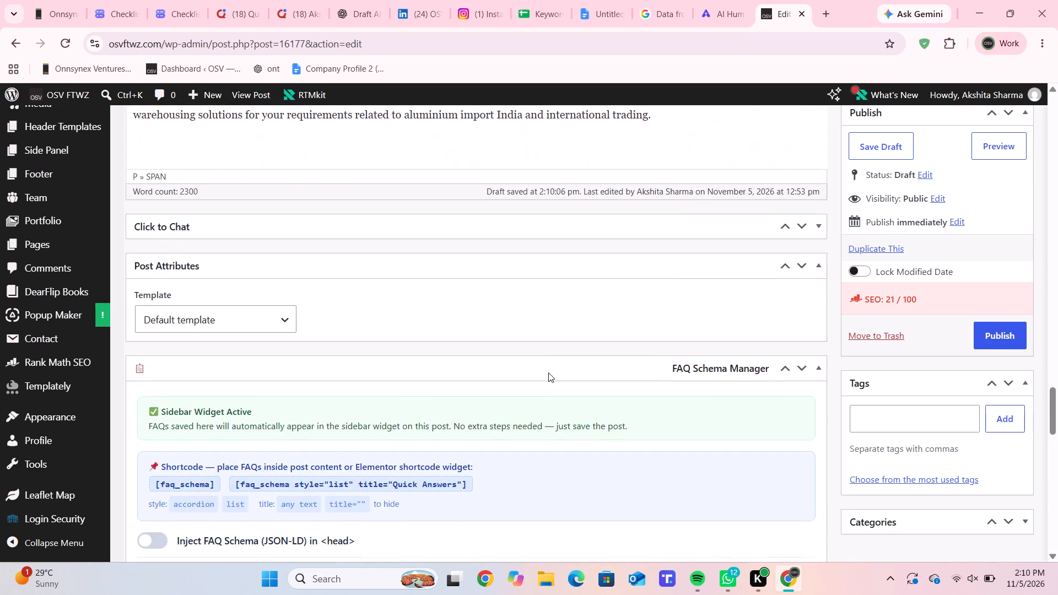
scroll(548, 372, "right", 4)
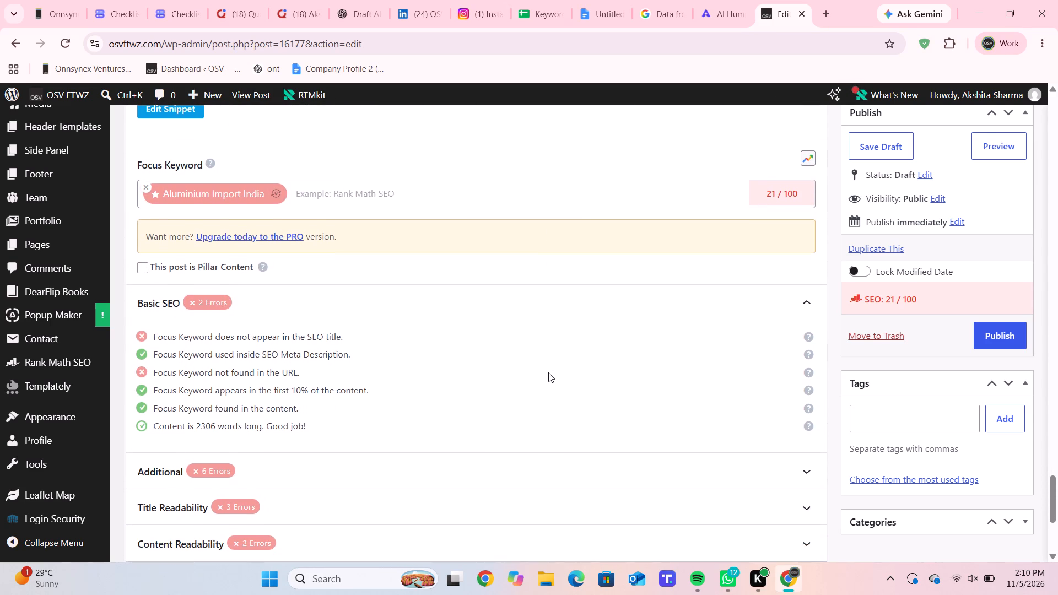
scroll(331, 372, "up", 5)
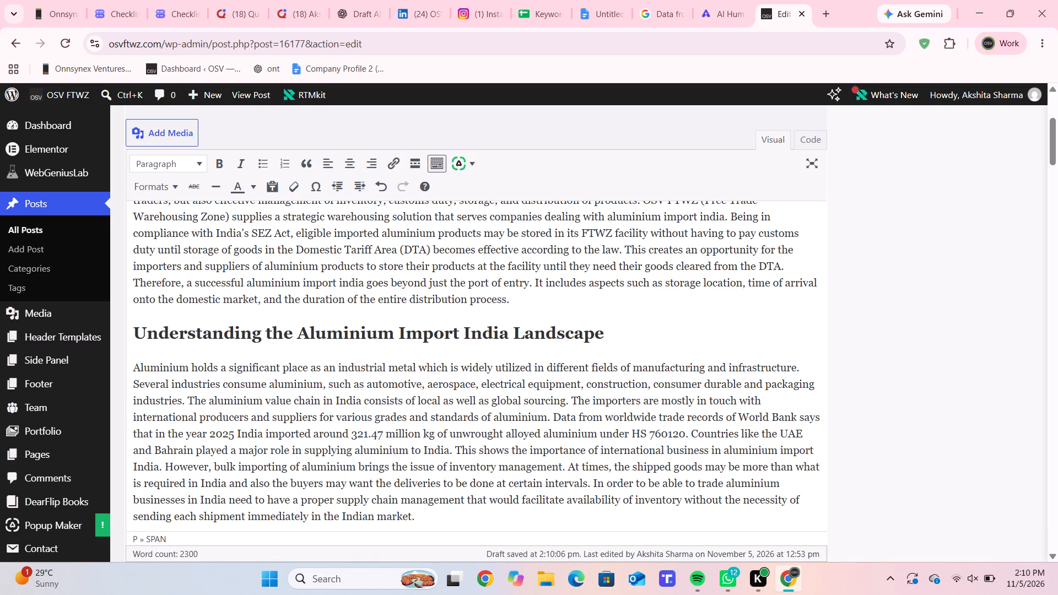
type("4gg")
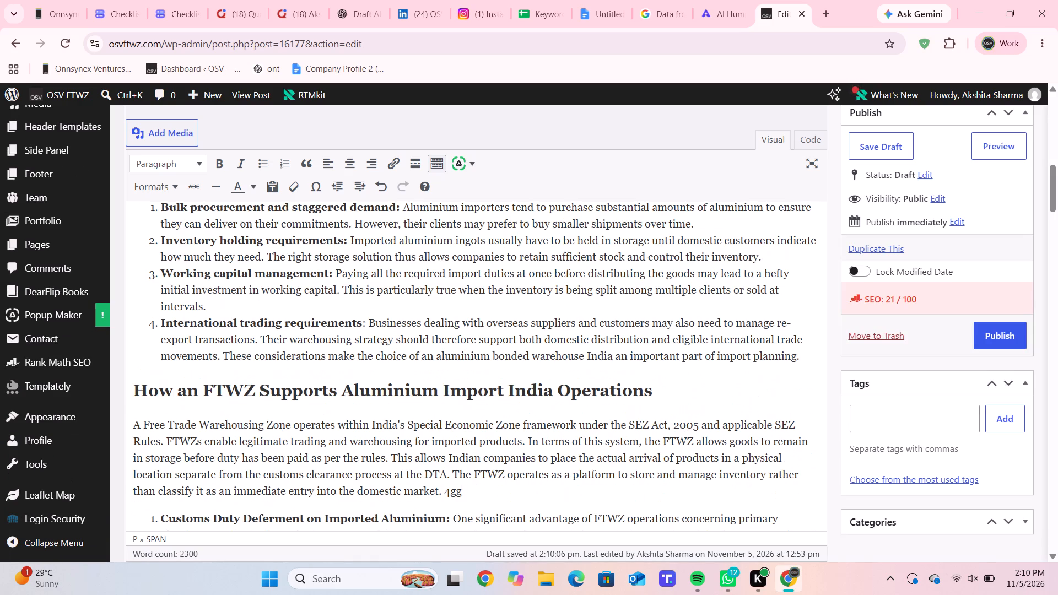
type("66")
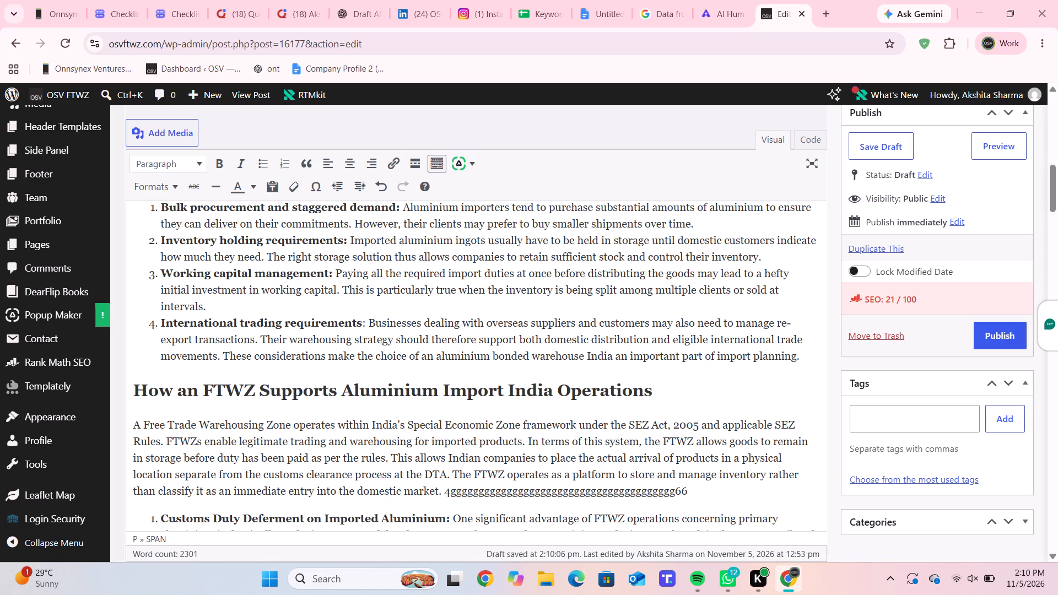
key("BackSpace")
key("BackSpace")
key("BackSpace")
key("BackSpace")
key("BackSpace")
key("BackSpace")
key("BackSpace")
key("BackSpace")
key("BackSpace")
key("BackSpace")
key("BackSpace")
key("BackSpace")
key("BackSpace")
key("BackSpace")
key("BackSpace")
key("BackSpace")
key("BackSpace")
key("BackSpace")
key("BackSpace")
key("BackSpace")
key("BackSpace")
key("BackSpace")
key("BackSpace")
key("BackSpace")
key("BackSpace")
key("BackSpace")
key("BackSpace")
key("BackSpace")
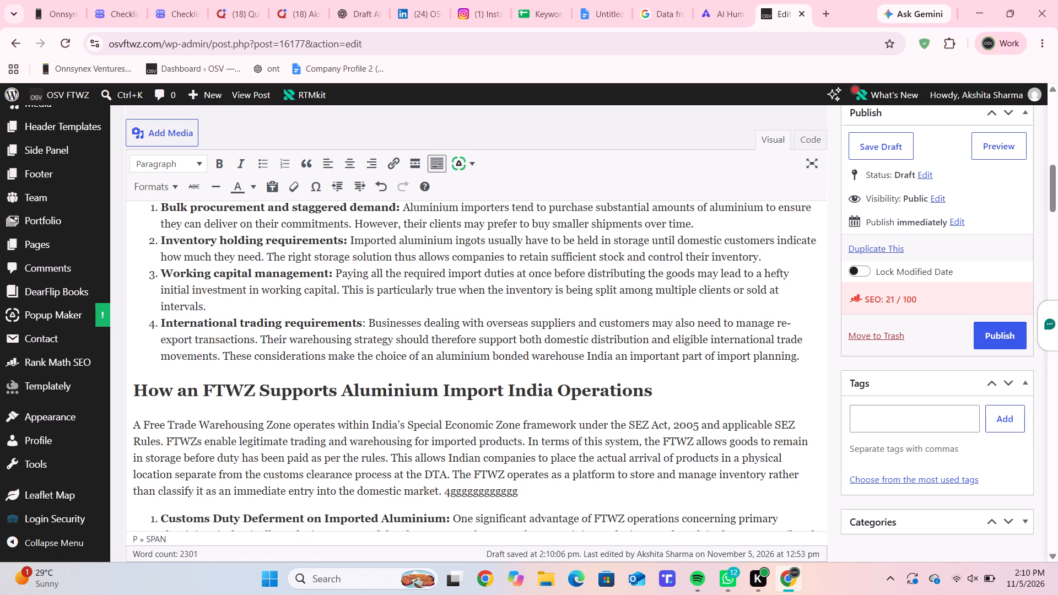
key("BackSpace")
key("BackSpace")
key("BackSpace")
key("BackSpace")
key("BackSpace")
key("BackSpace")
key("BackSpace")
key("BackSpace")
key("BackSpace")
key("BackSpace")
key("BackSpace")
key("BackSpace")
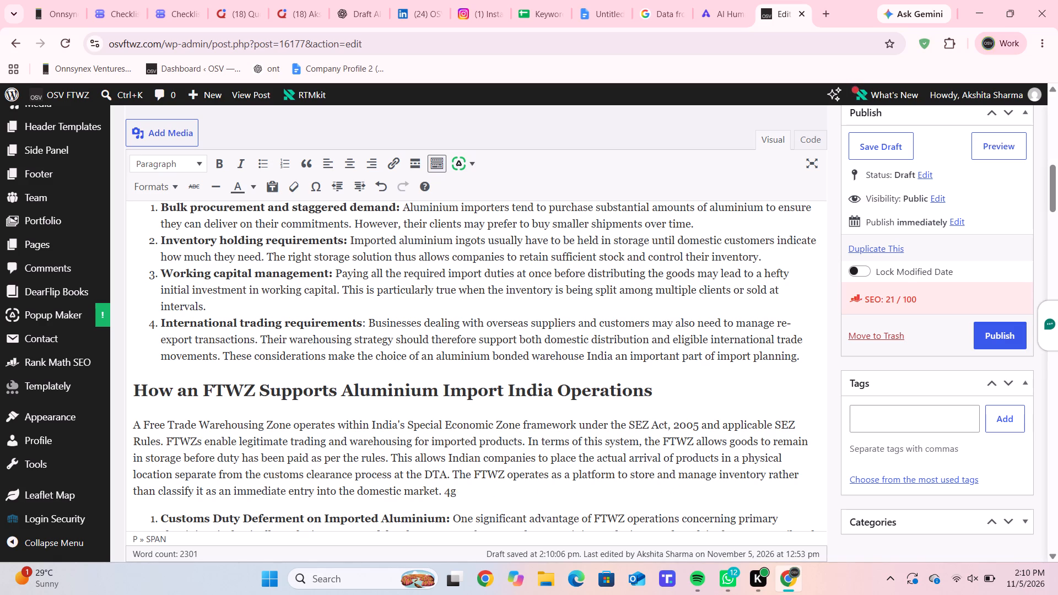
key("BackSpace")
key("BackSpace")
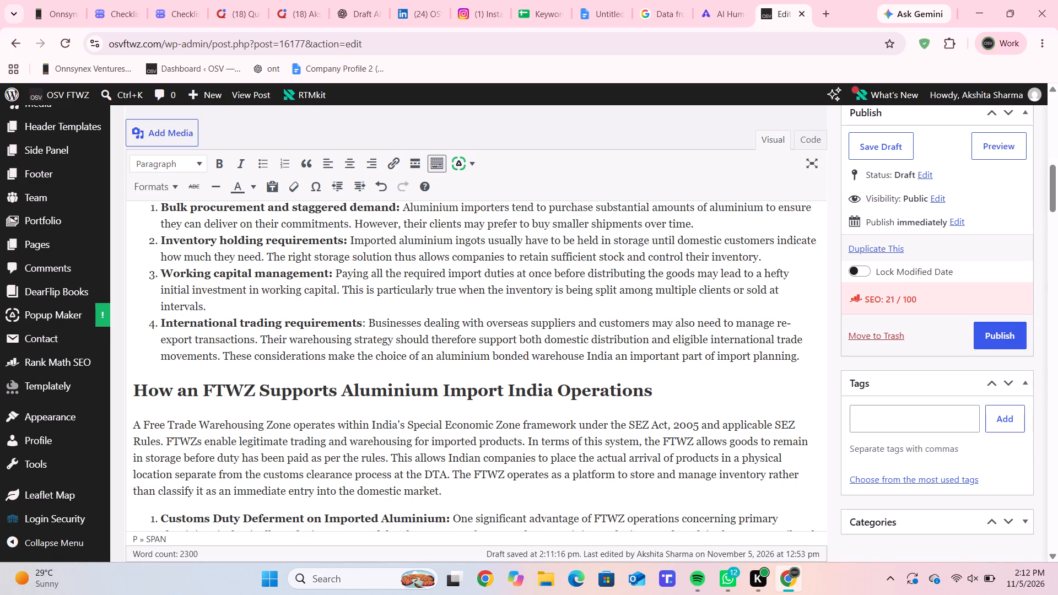
Examine the FTWZ benefits list and the UAE Bahrain Aluminium Export India section for content and formatting.
scroll(782, 480, "down", 2)
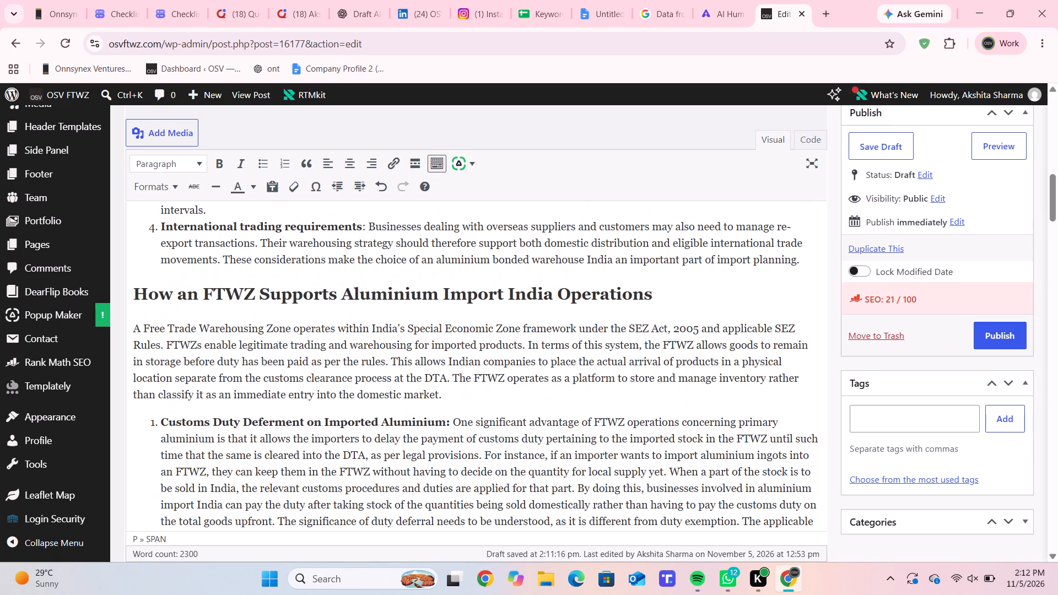
scroll(782, 480, "down", 2)
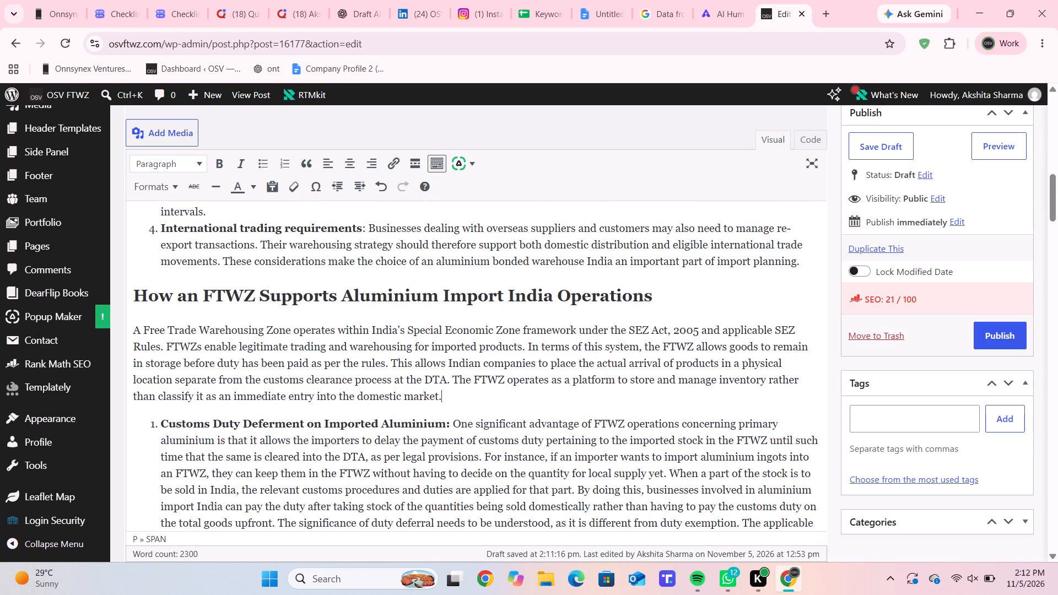
scroll(782, 480, "down", 1)
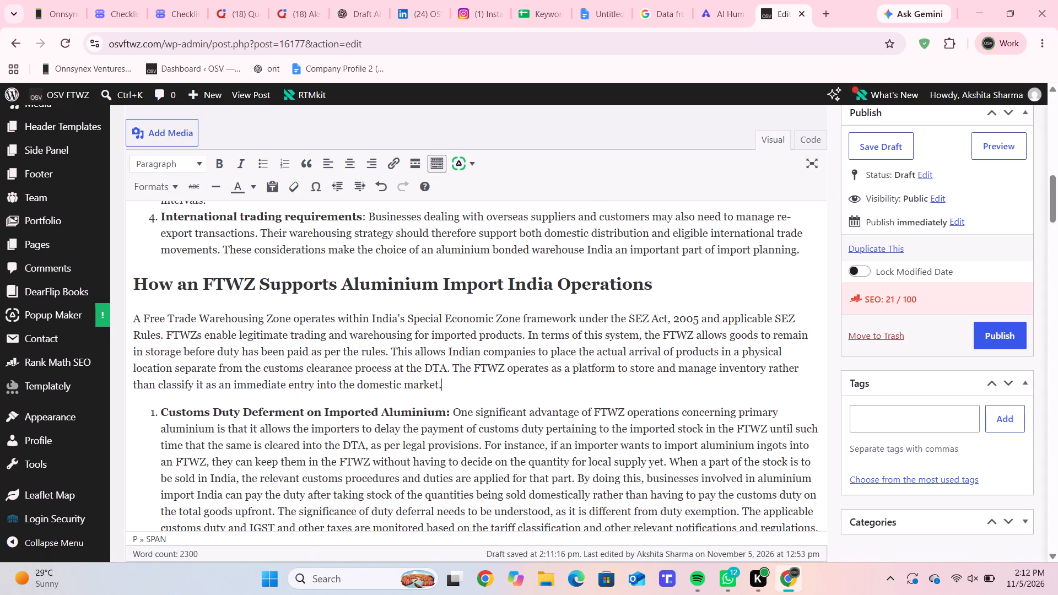
scroll(813, 538, "down", 2)
scroll(690, 431, "down", 1)
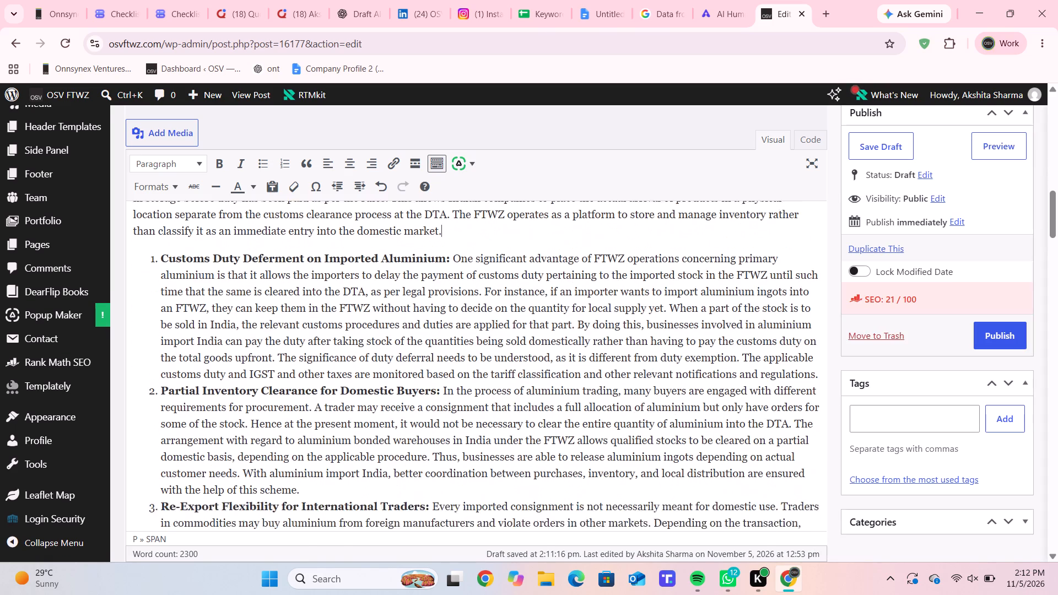
scroll(690, 431, "down", 2)
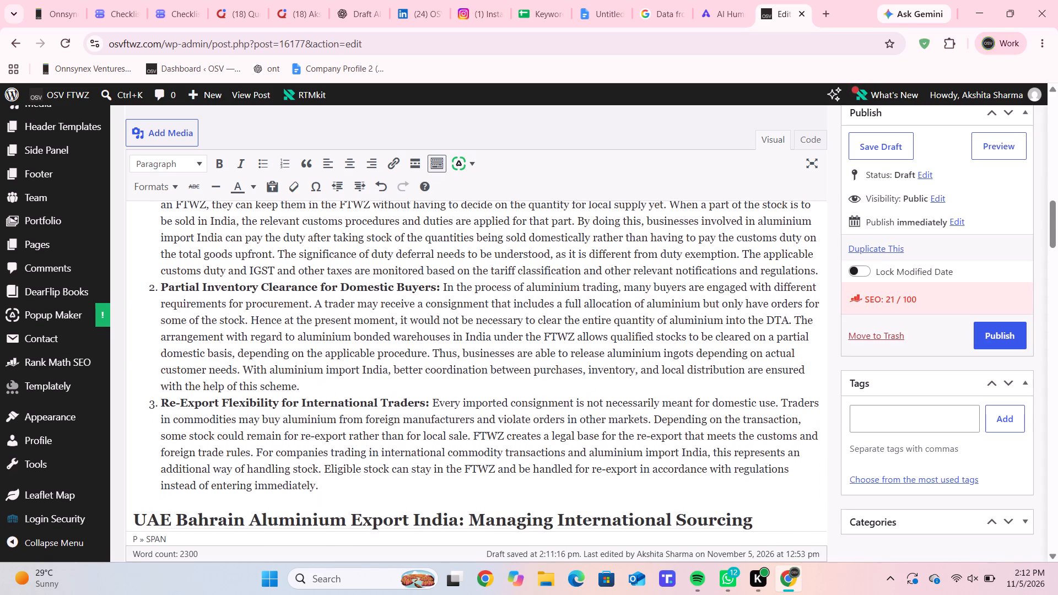
scroll(691, 416, "down", 3)
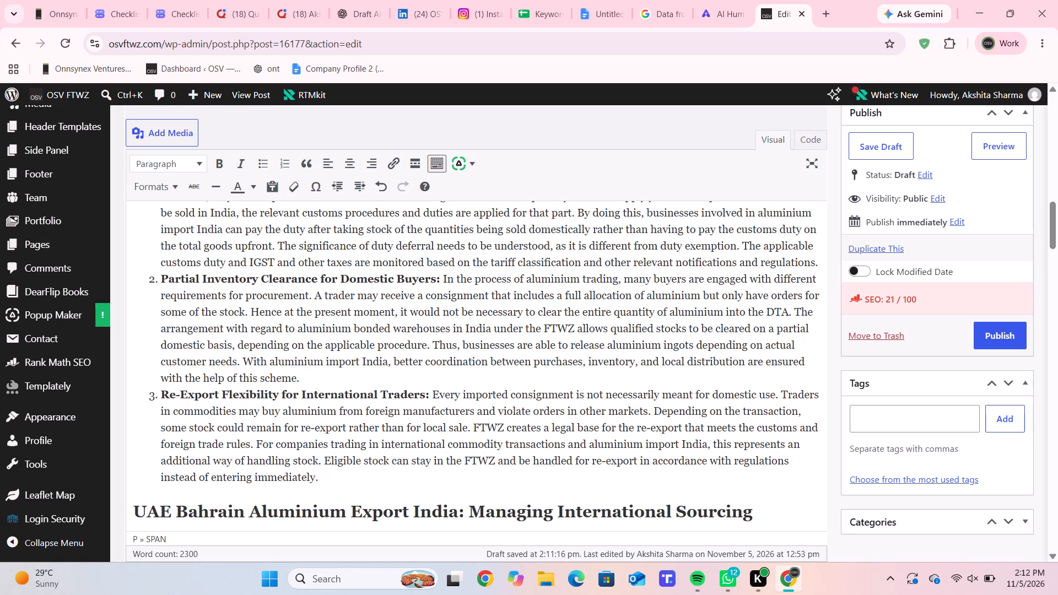
scroll(691, 416, "down", 1)
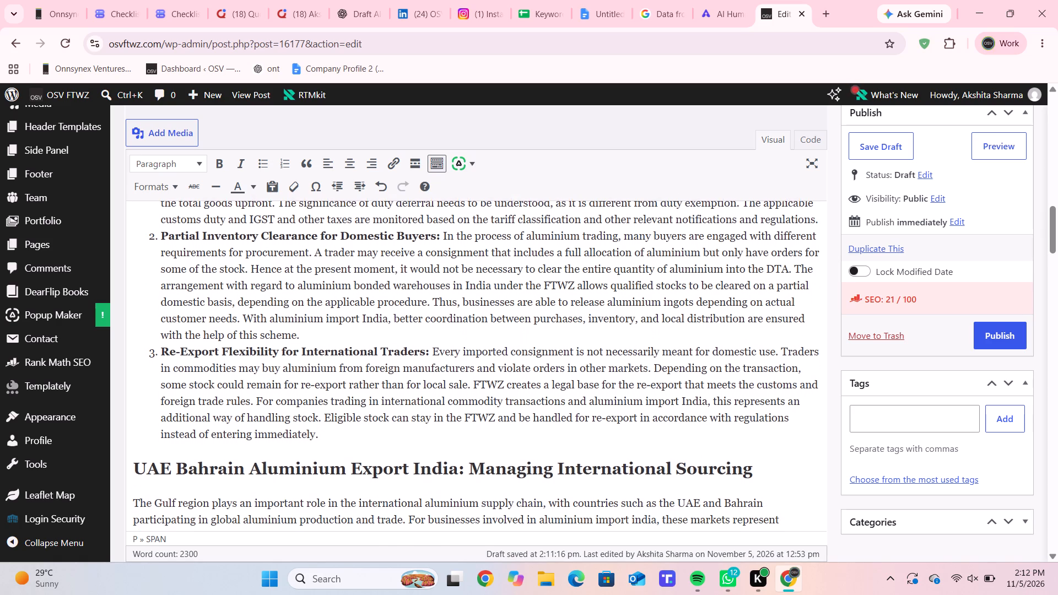
scroll(691, 416, "down", 5)
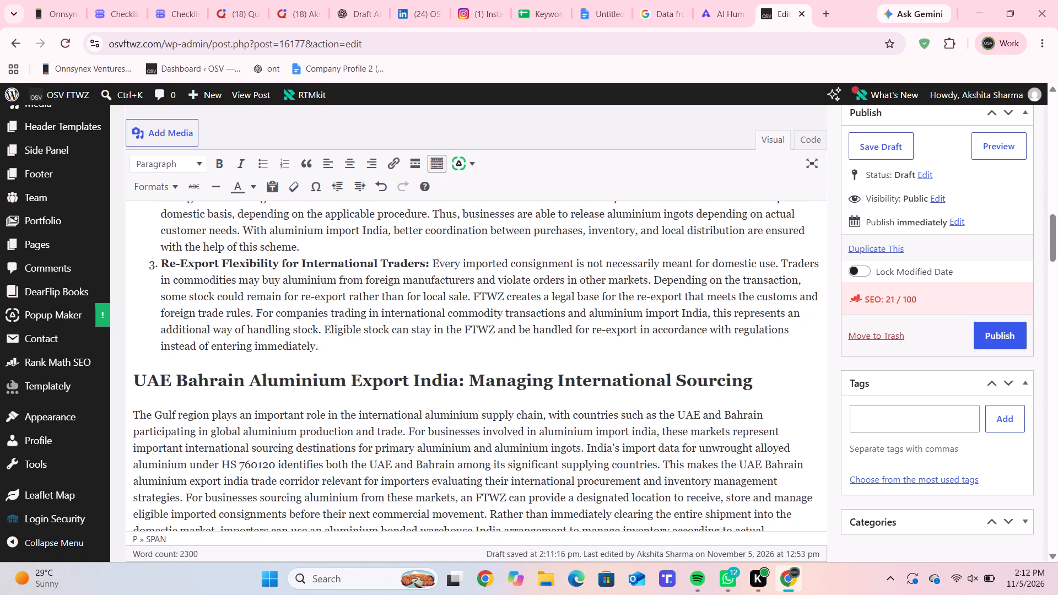
scroll(691, 416, "down", 9)
Copy the full post title, "Aluminium Ingot Importers: Why Your India Entry Needs a Bonded Hub, Not a Port Clearance".
scroll(691, 416, "up", 1)
left_click(773, 162)
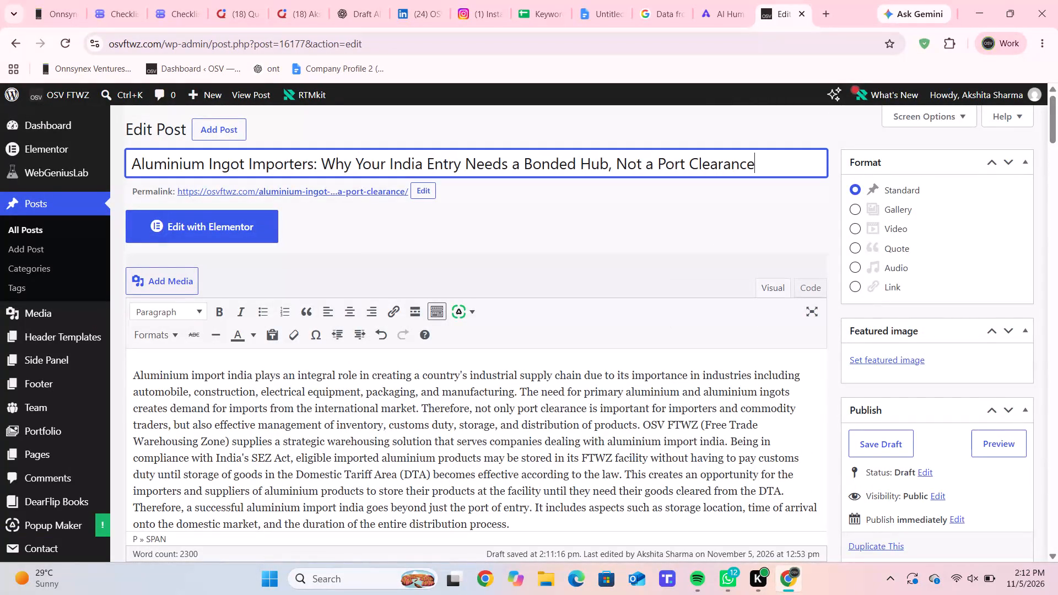
key("ctrl+a")
key("ctrl+c")
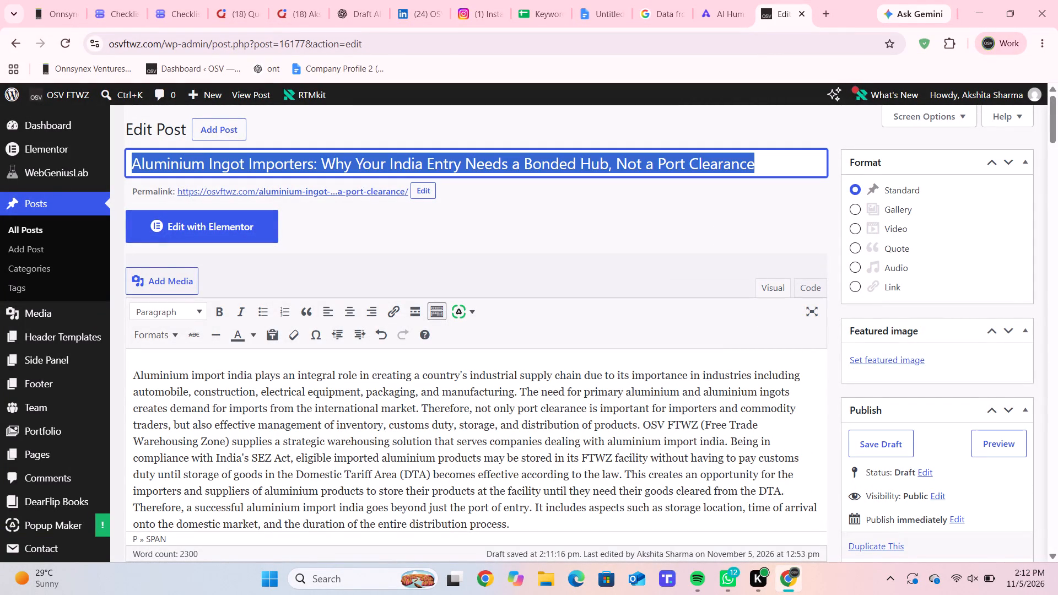
Open the Rank Math snippet for editing and replace its title variables with the copied full post title.
scroll(705, 388, "down", 17)
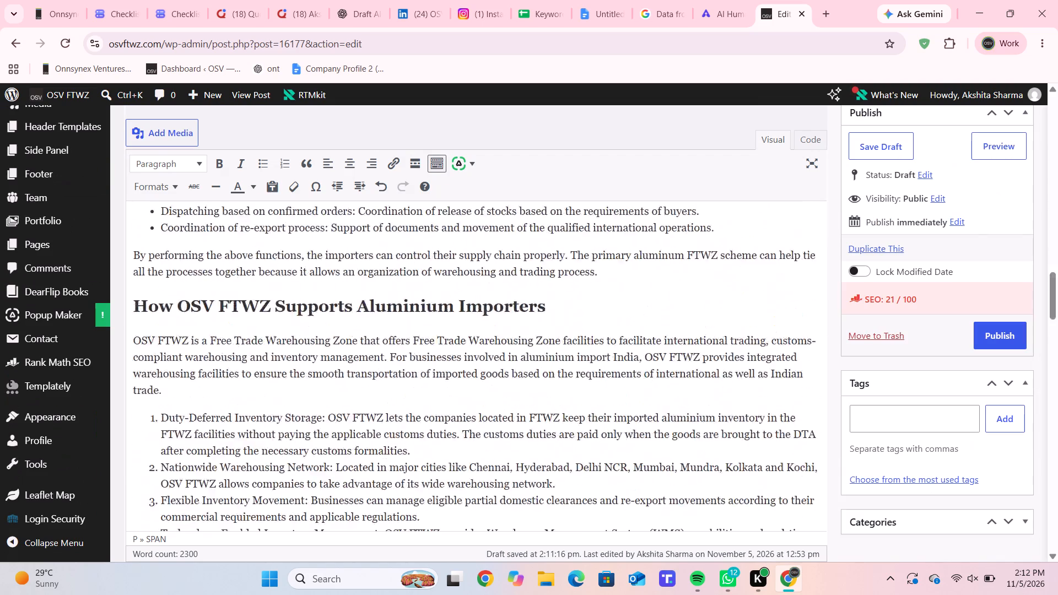
scroll(705, 388, "down", 17)
scroll(705, 388, "up", 8)
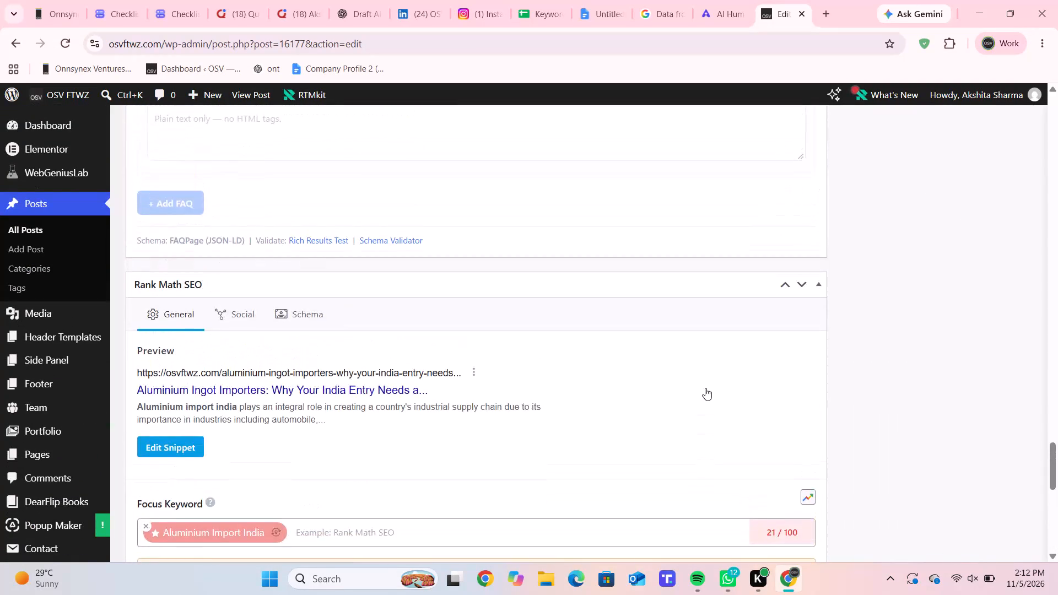
left_click(179, 440)
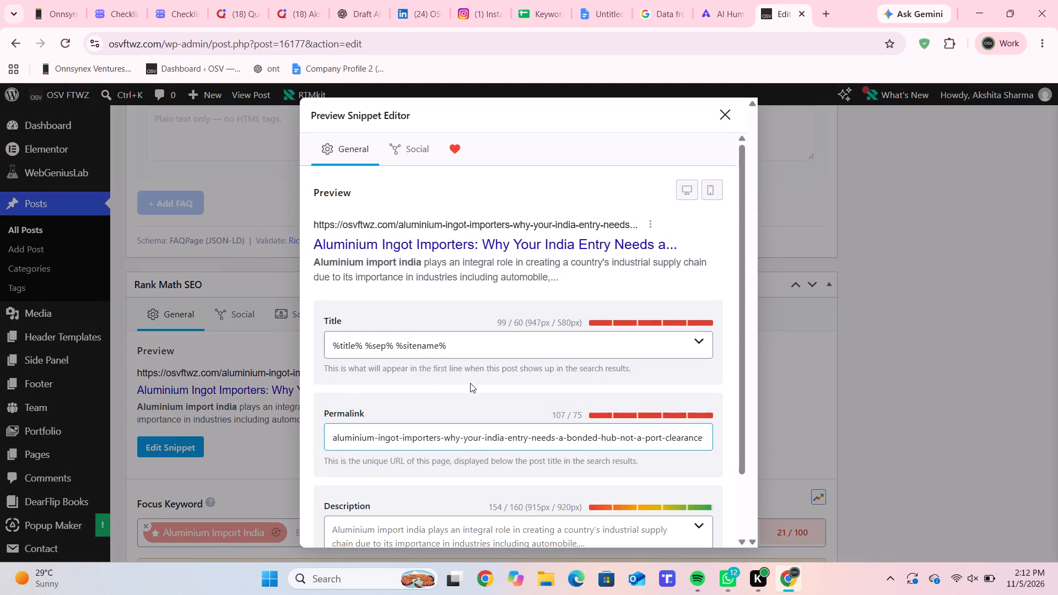
left_click_drag(488, 354, 233, 394)
key("ctrl+v")
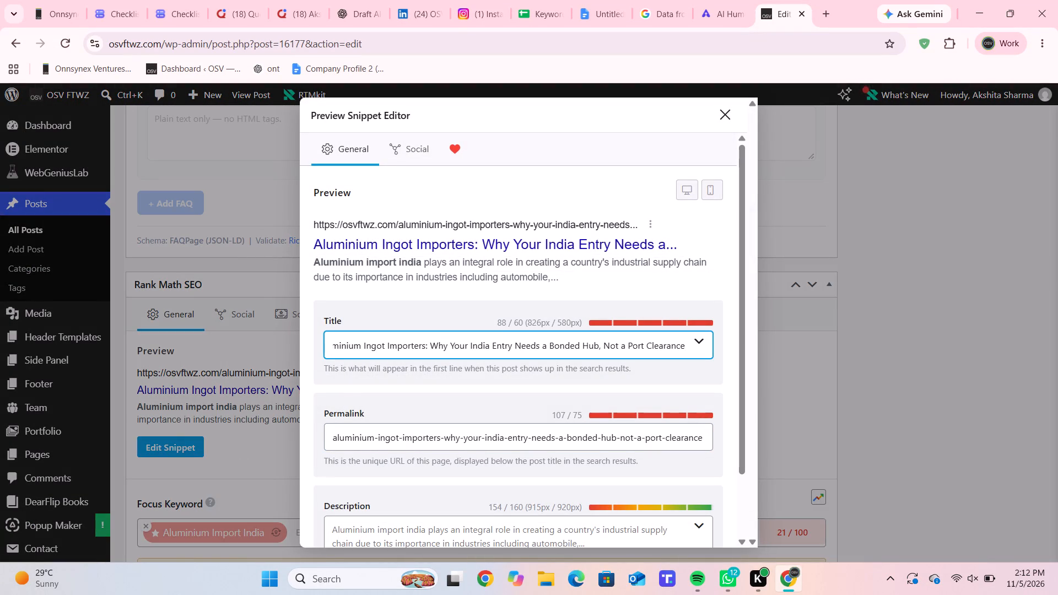
Replace "Ingot Importers" in the snippet title with "Import India" so it starts "Aluminium Import India: Why Your India Entry".
left_click(385, 346)
key("Right")
key("Right")
key("Right")
key("Right")
key("Right")
key("Right")
key("Right")
key("Right")
key("Right")
key("Right")
key("BackSpace")
key("BackSpace")
key("BackSpace")
key("BackSpace")
key("BackSpace")
key("BackSpace")
key("BackSpace")
key("BackSpace")
key("BackSpace")
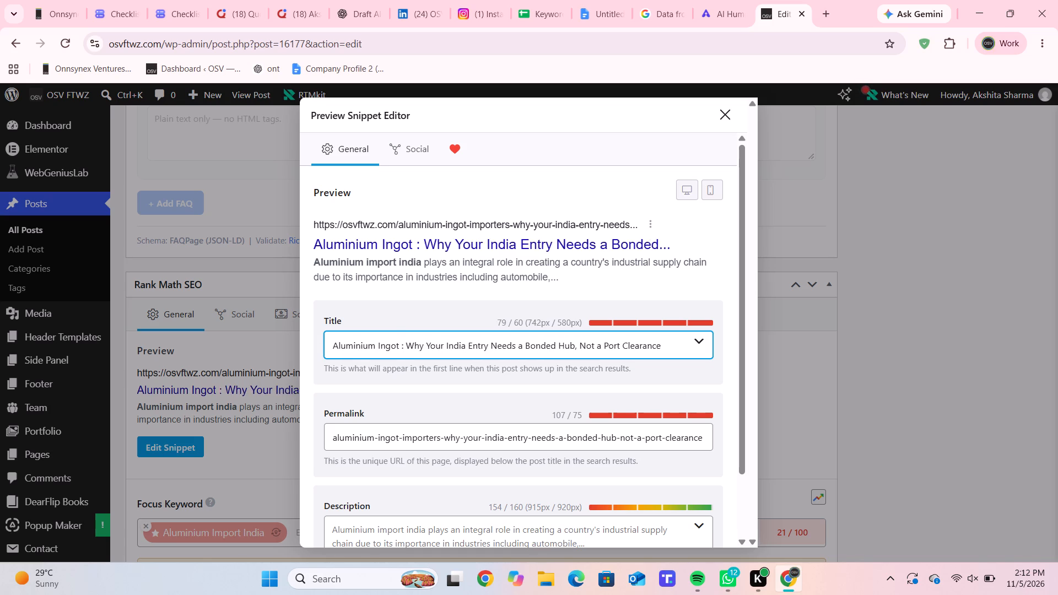
key("BackSpace")
key("BackSpace")
key("BackSpace")
key("BackSpace")
key("BackSpace")
type("mo")
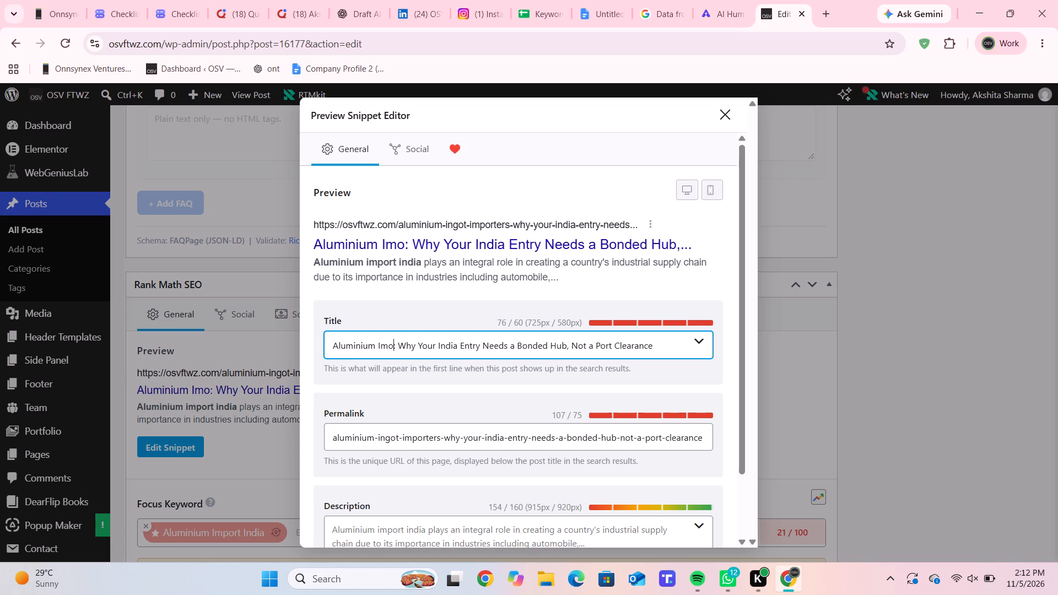
key("BackSpace")
key("p")
type("ort Inn")
key("BackSpace")
type("da")
key("BackSpace")
type("ia")
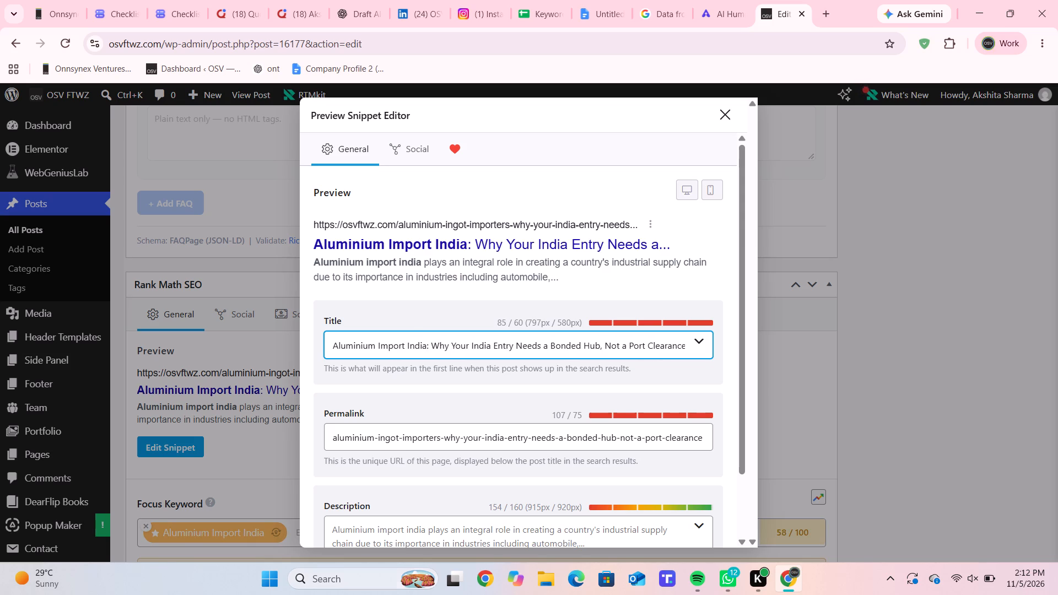
key("ctrl+a")
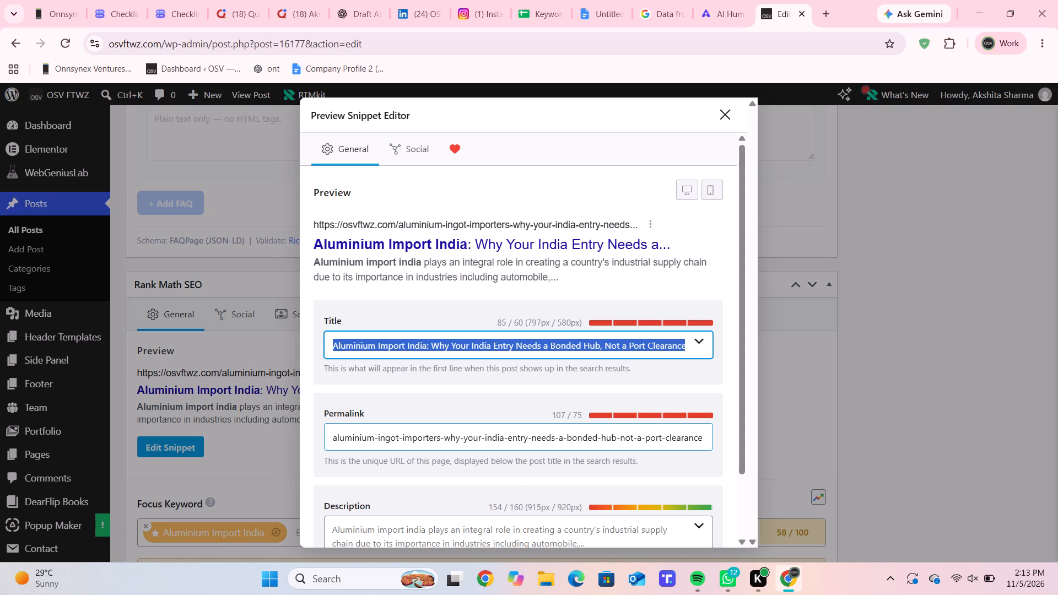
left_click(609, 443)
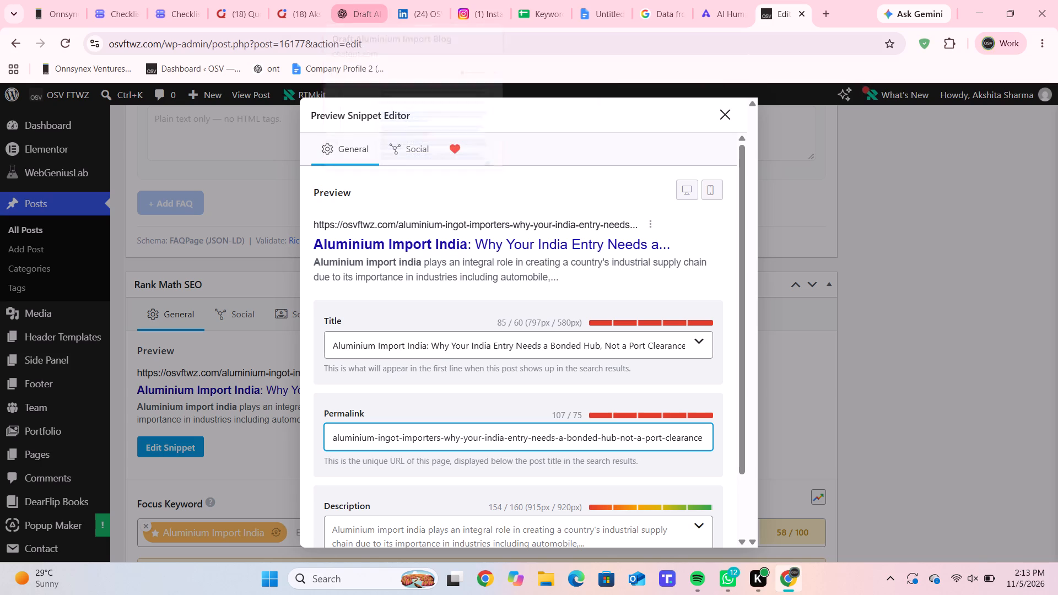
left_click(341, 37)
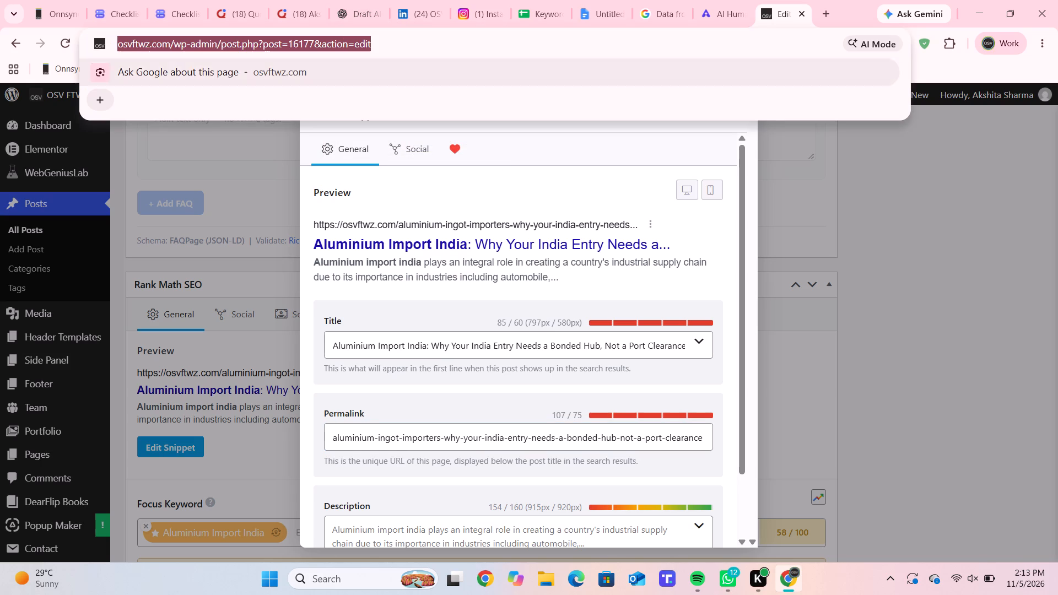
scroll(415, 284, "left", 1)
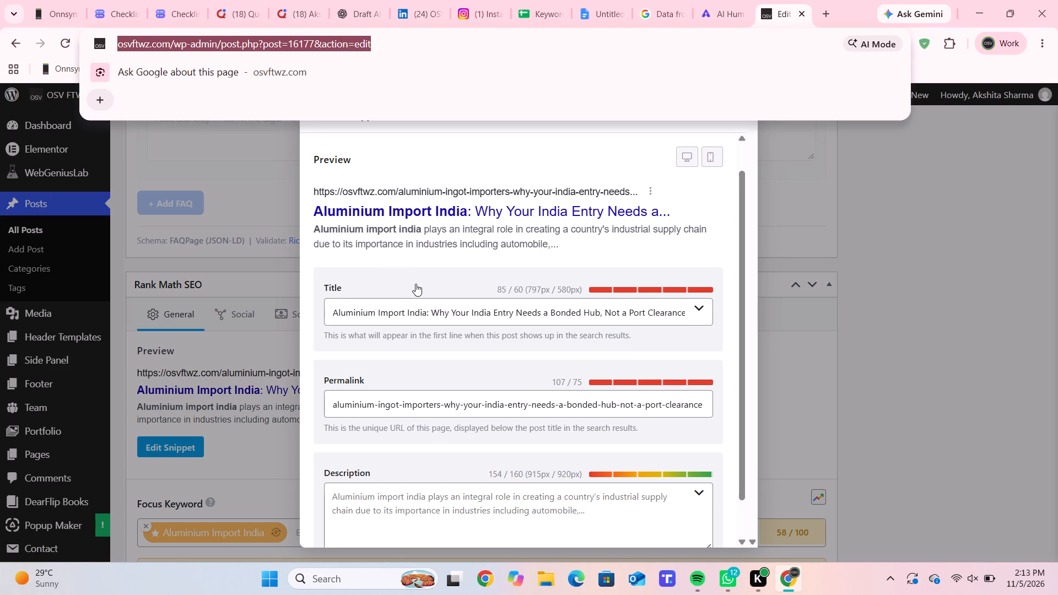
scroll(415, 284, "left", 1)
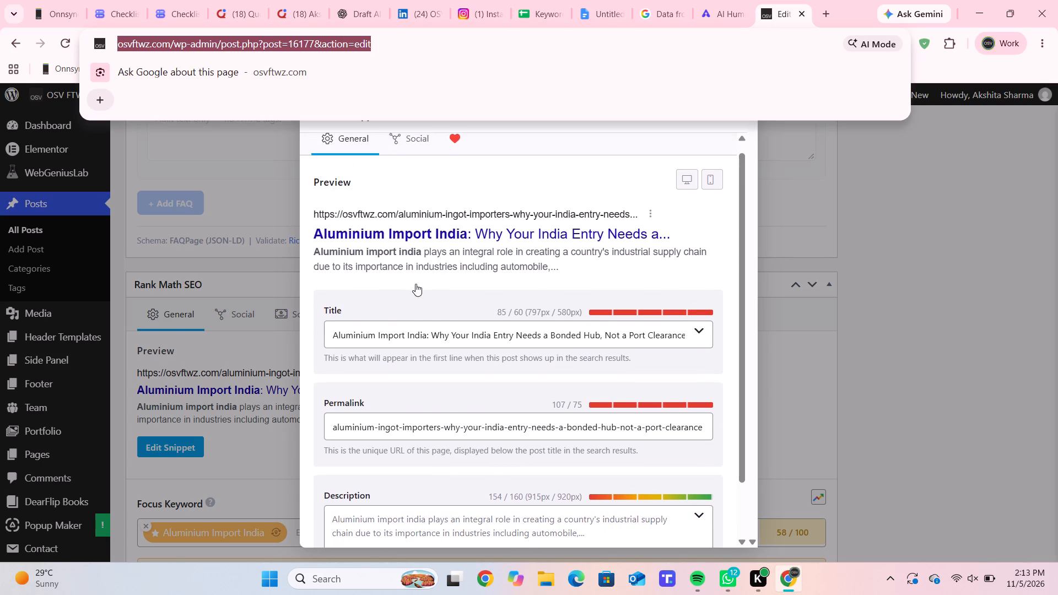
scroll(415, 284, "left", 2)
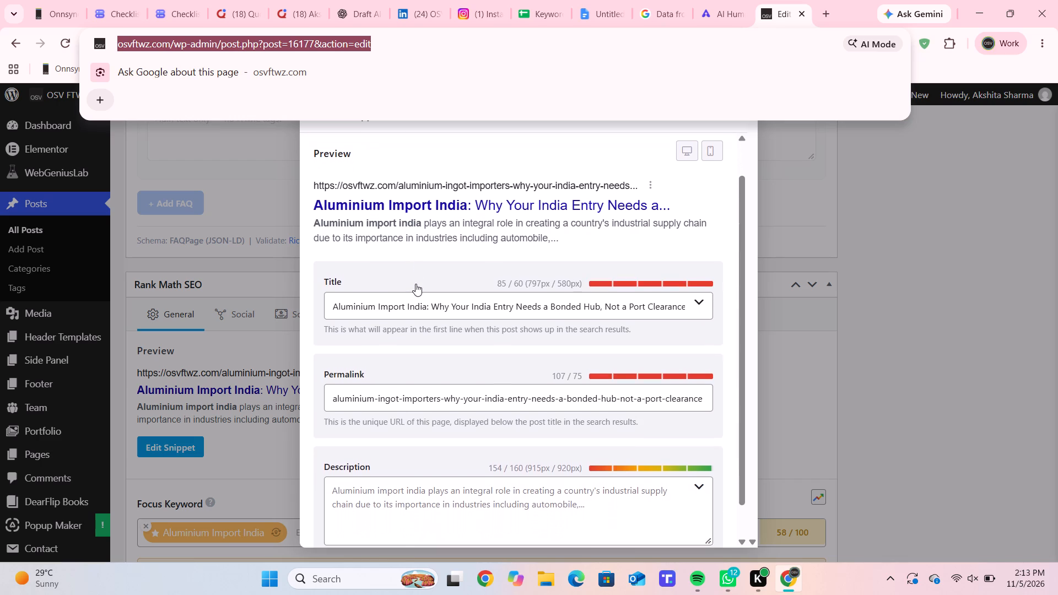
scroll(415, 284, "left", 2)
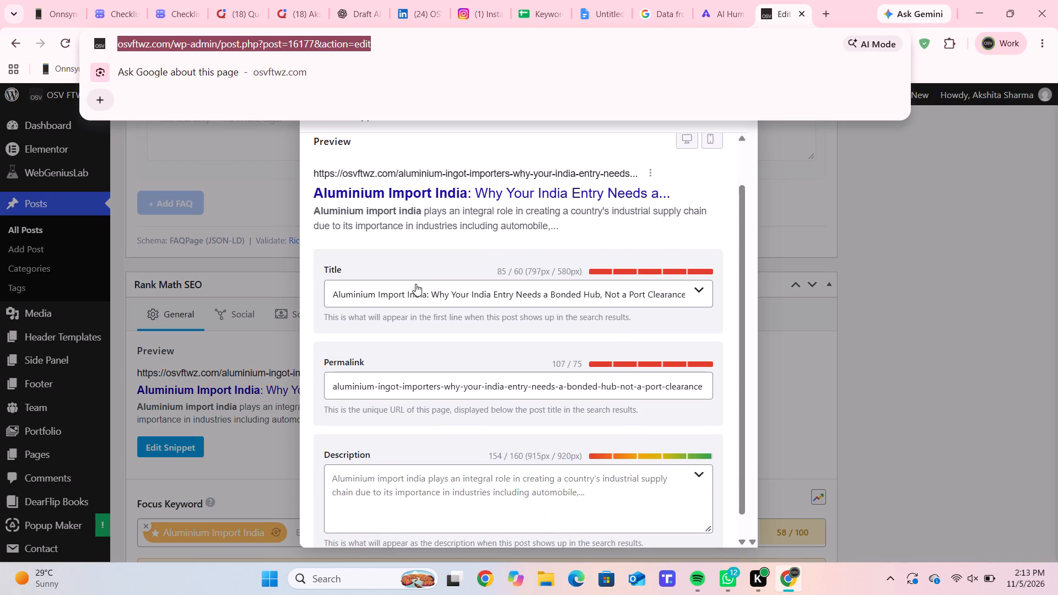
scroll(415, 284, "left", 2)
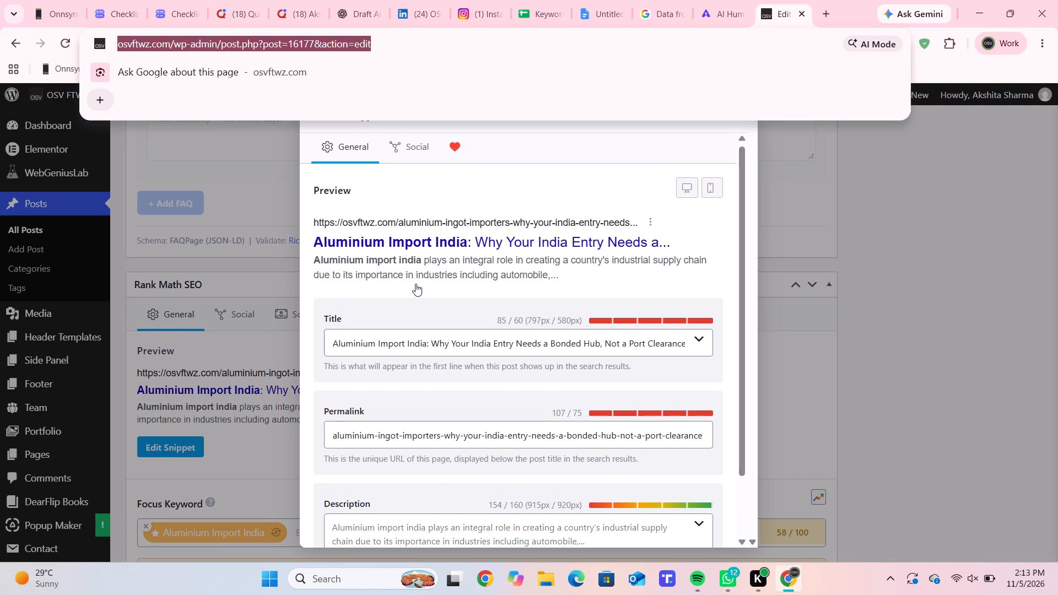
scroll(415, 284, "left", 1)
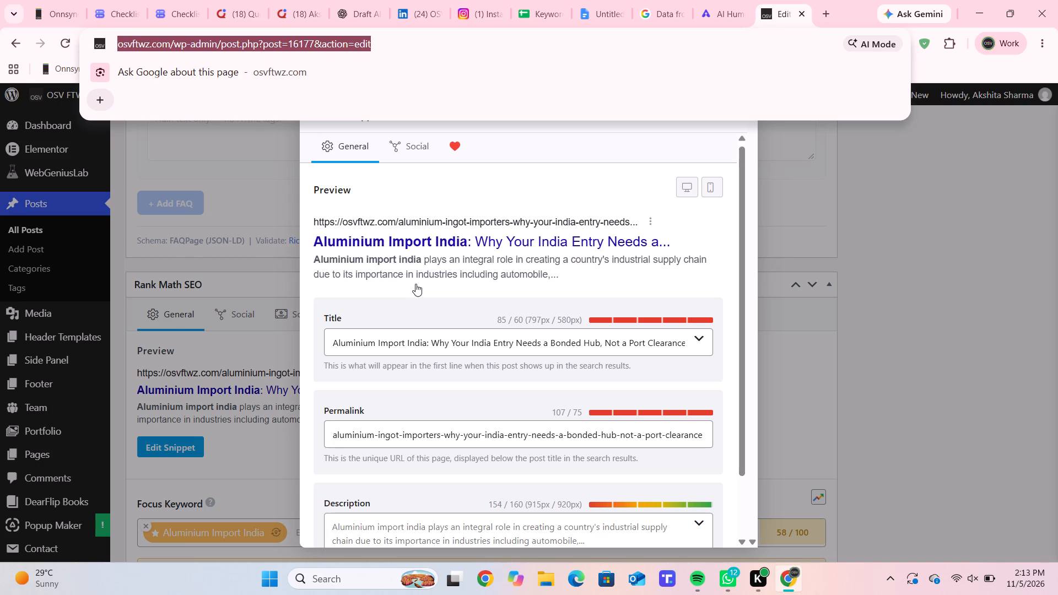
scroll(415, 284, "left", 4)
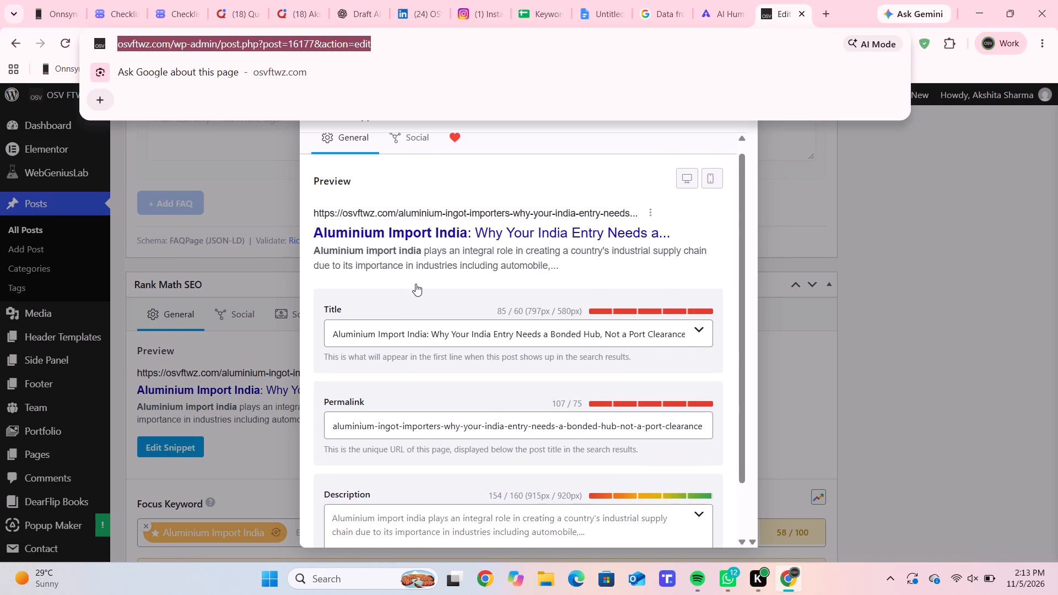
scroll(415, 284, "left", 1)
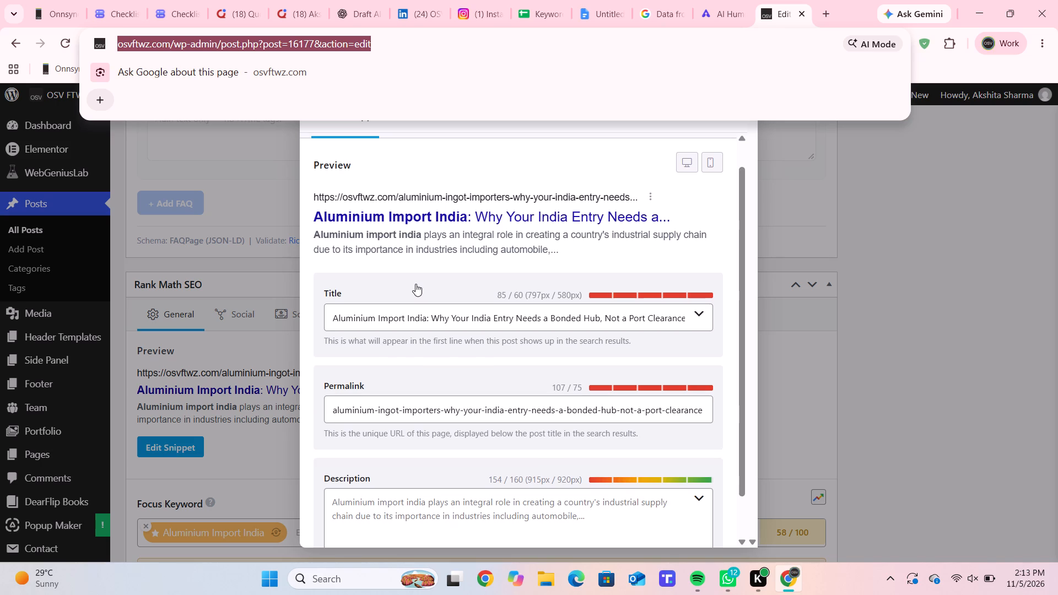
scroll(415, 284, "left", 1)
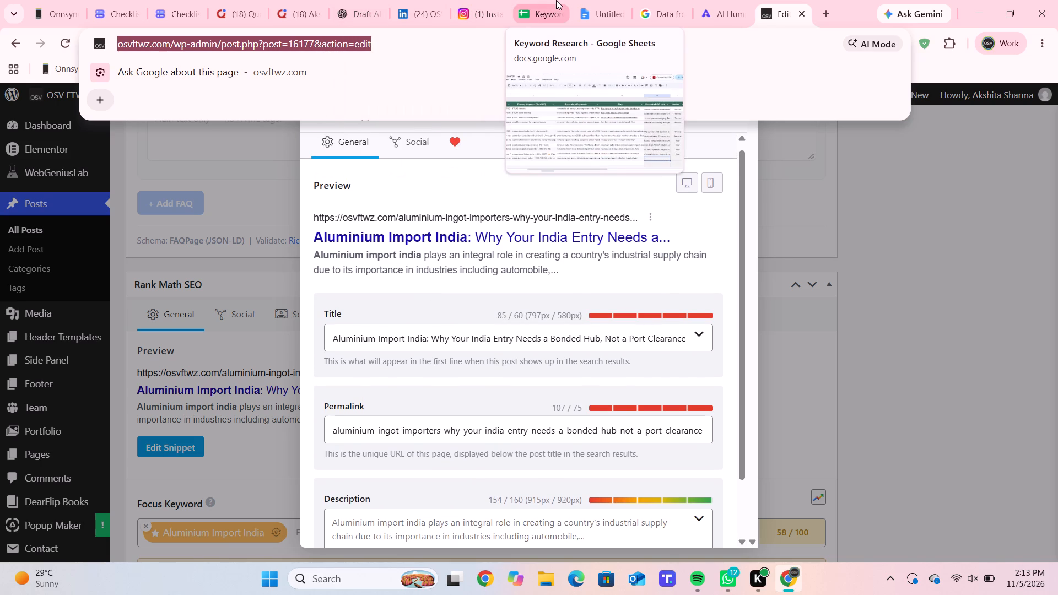
Switch to the Keyword Research spreadsheet and copy the slug "/aluminium-import-india-ftwz-bonded-hub/" from row 13 of the Oct26 sheet.
left_click(552, 0)
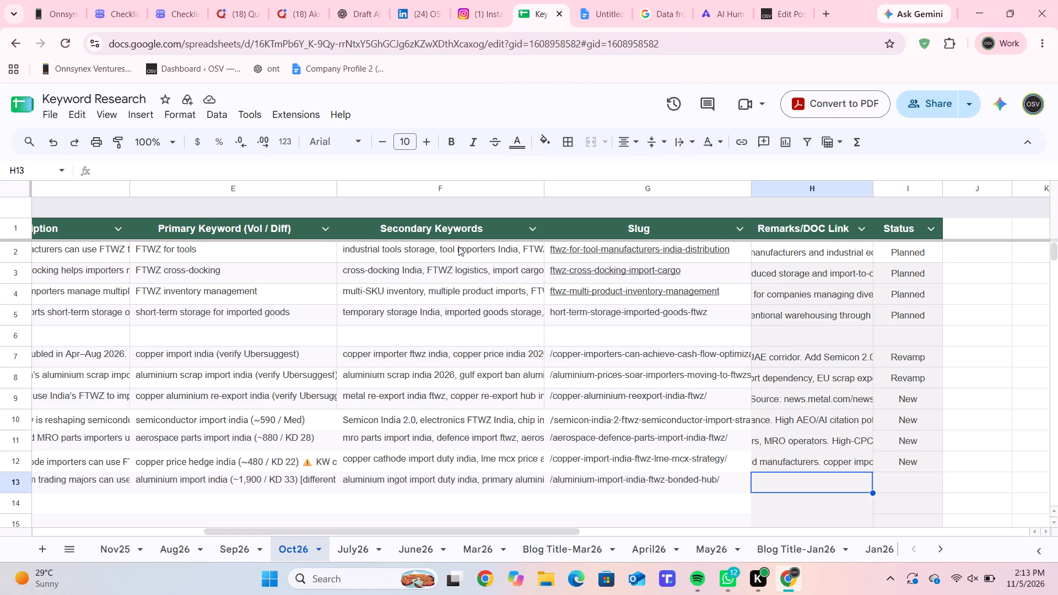
left_click(698, 489)
double_click(695, 484)
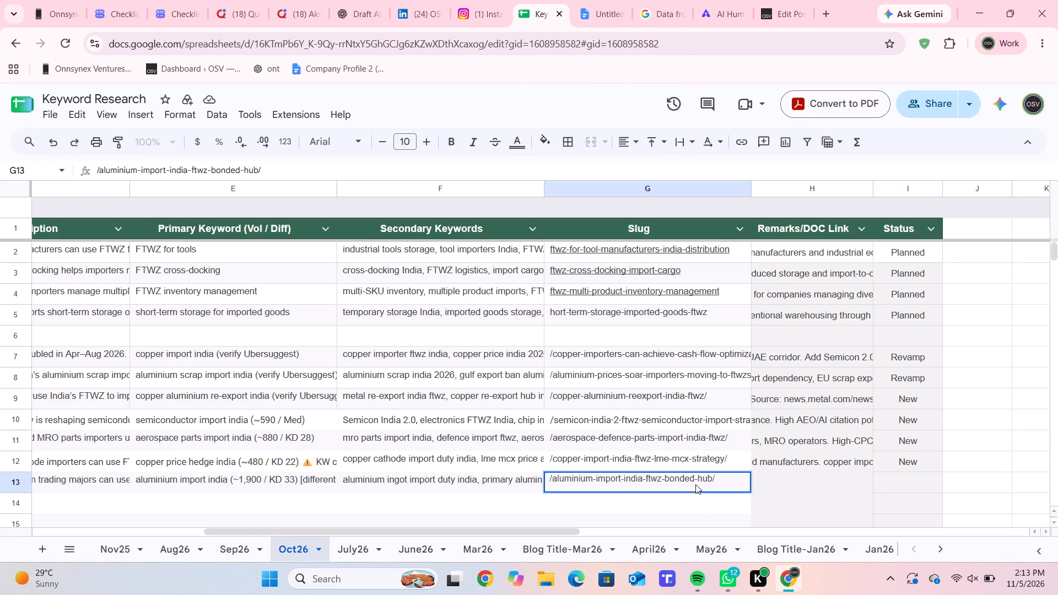
double_click(730, 481)
key("ctrl+a")
key("ctrl+c")
key("ctrl+c")
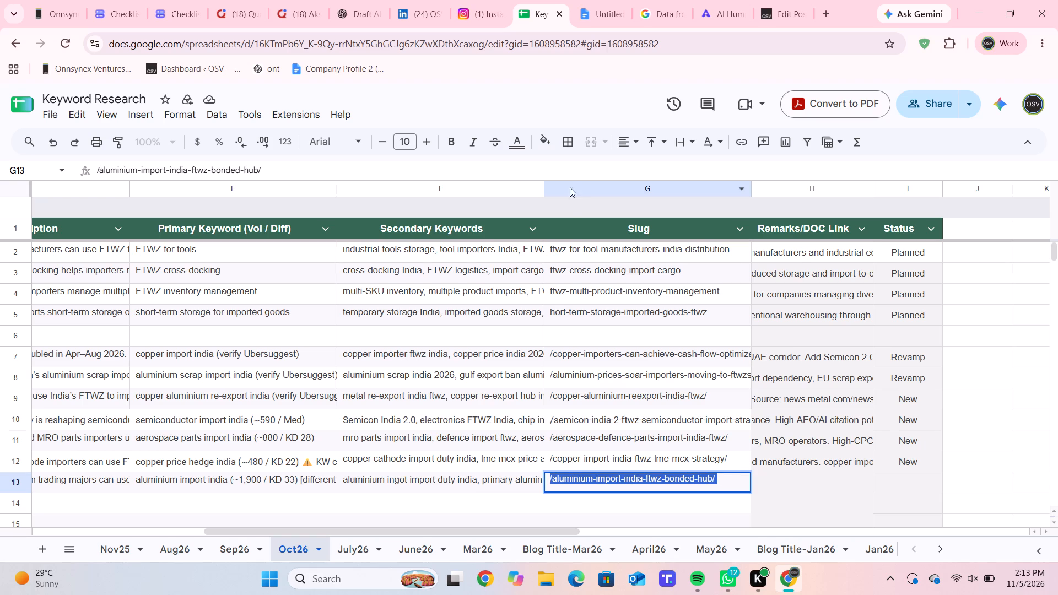
left_click(503, 443)
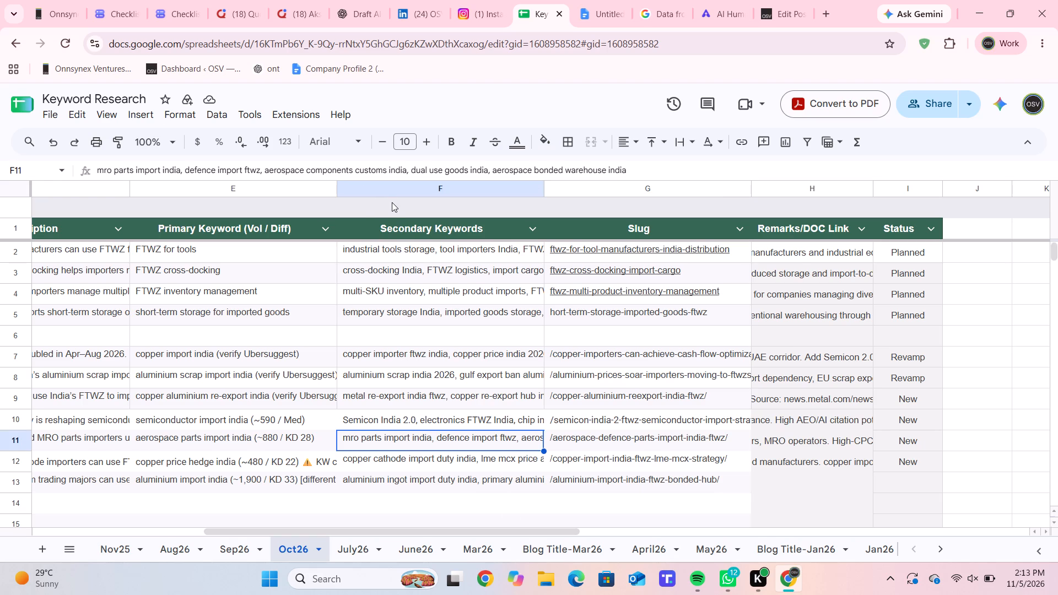
Return to the WordPress post and replace the snippet permalink with the copied slug "/aluminium-import-india-ftwz-bonded-hub/".
left_click(769, 1)
scroll(529, 369, "down", 2)
left_click(590, 353)
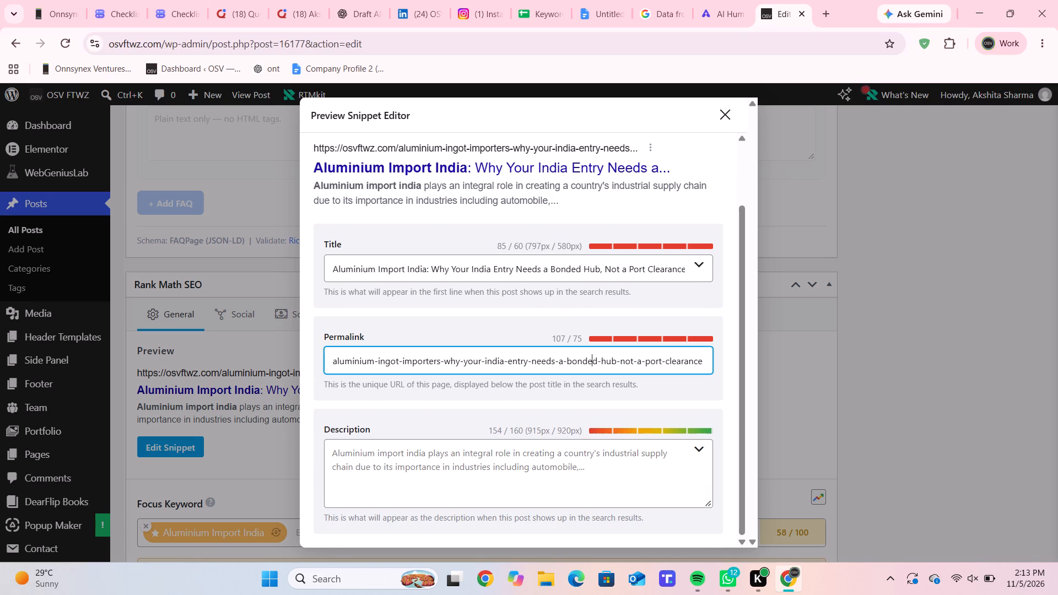
key("ctrl+a")
key("ctrl+v")
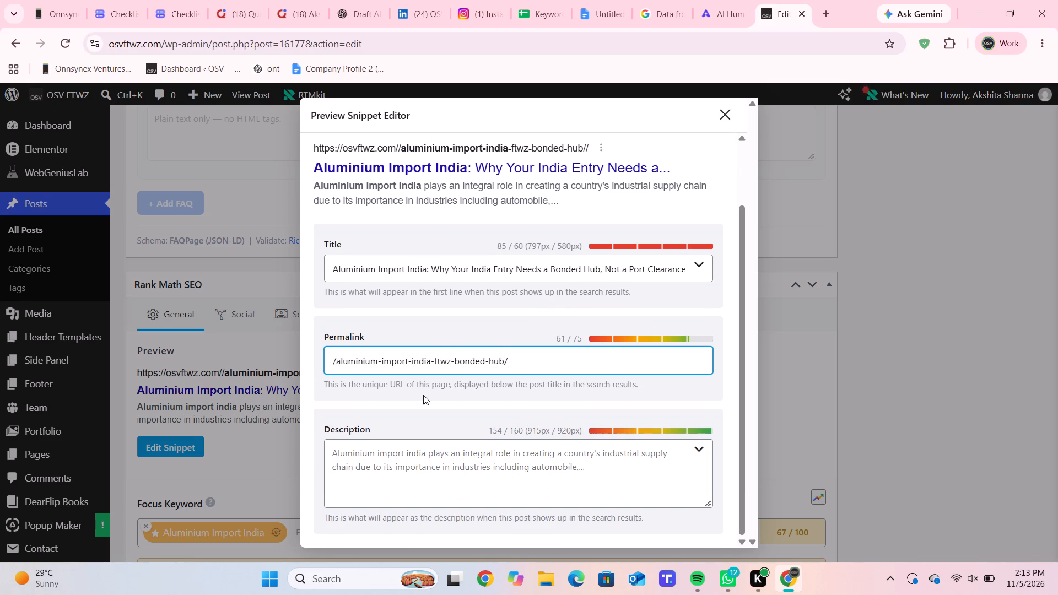
Remove the leading and trailing slashes from the snippet permalink so it reads "aluminium-import-india-ftwz-bonded-hub".
left_click(333, 366)
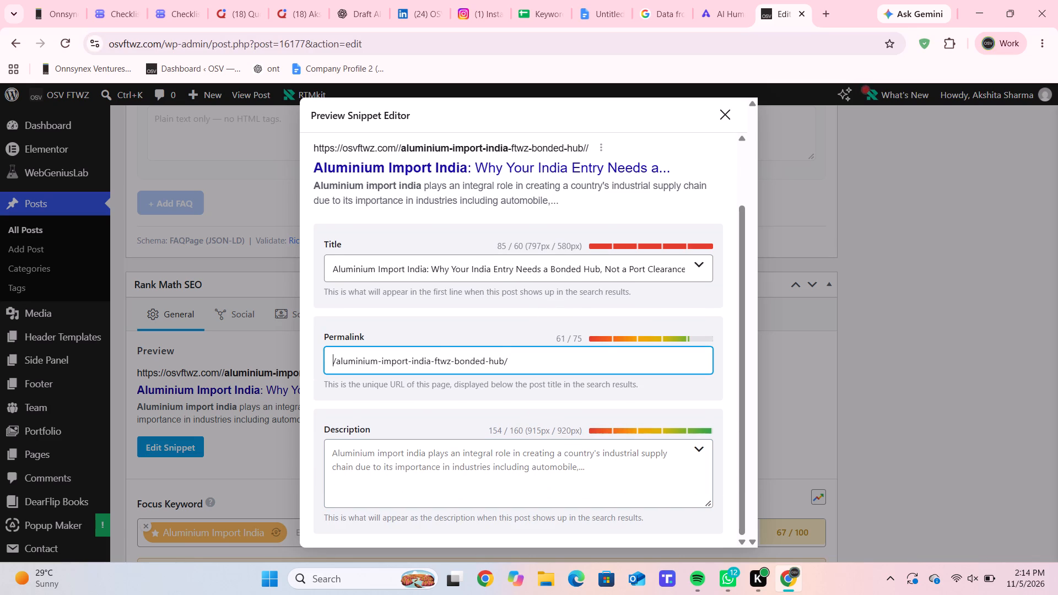
left_click(333, 366)
key("Right")
key("BackSpace")
left_click(558, 367)
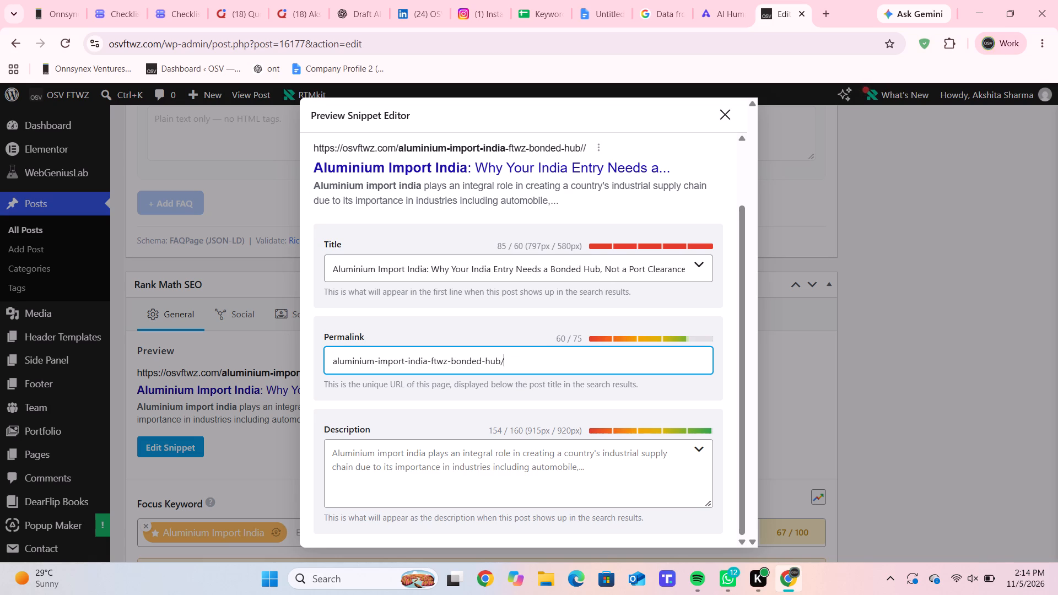
key("BackSpace")
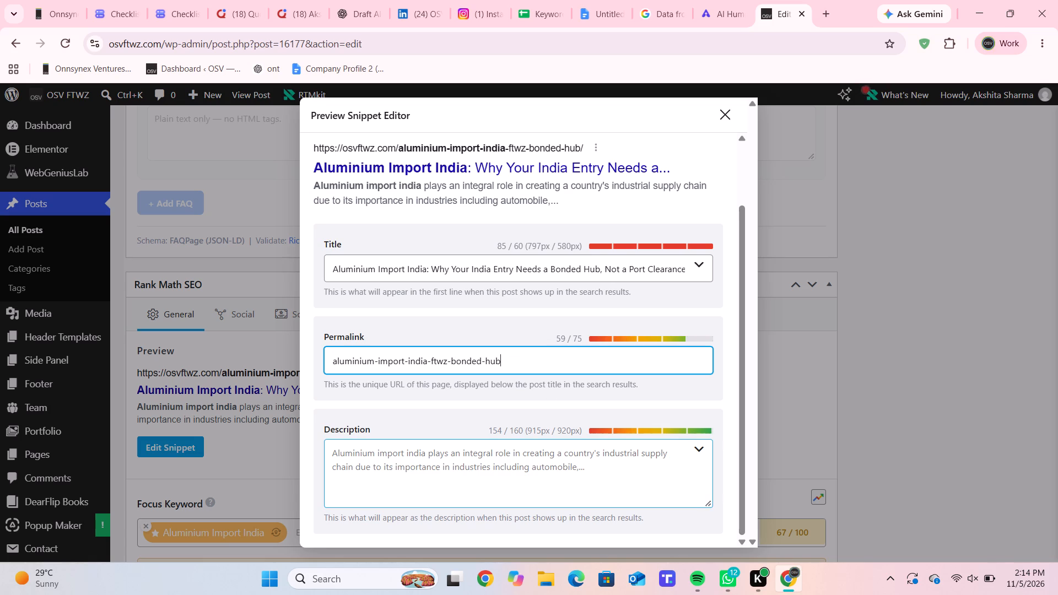
Copy the row 13 meta description from the Oct26 sheet of the Keyword Research spreadsheet into the post's Rank Math snippet description.
left_click(498, 464)
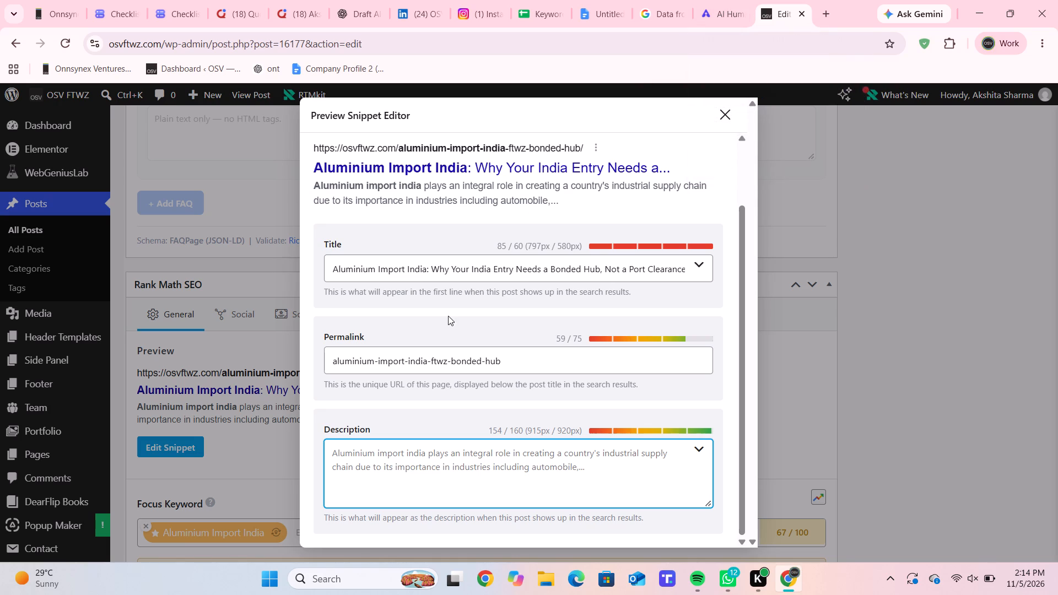
left_click(601, 0)
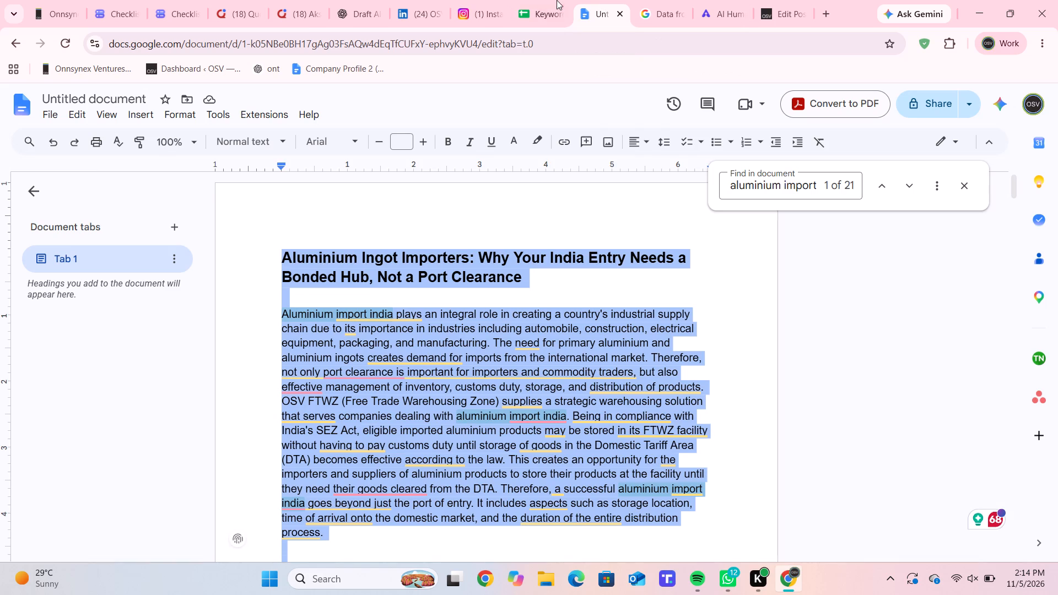
left_click(557, 0)
scroll(372, 426, "right", 6)
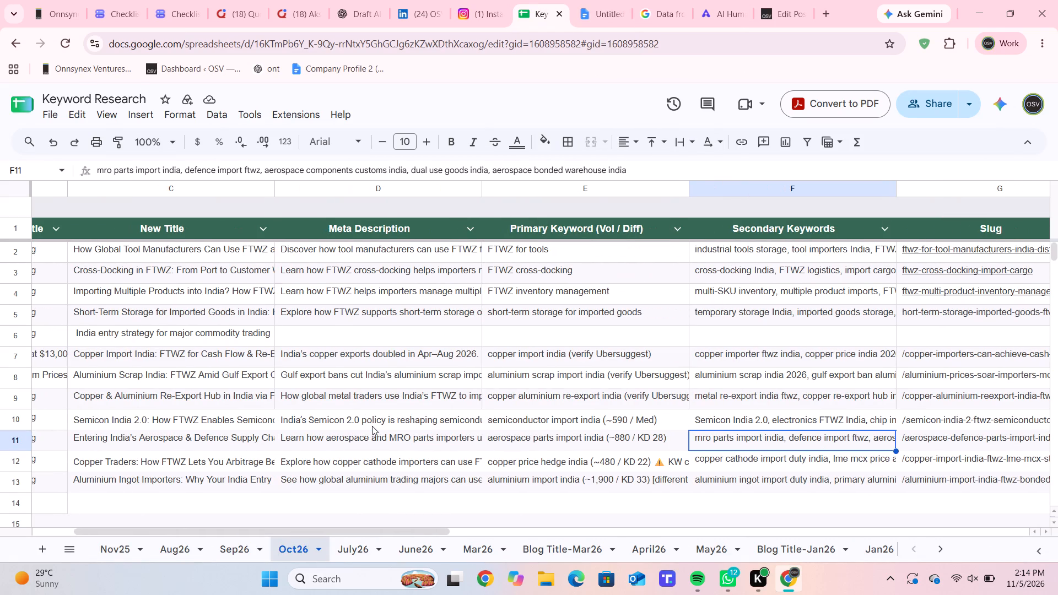
double_click(381, 447)
double_click(388, 478)
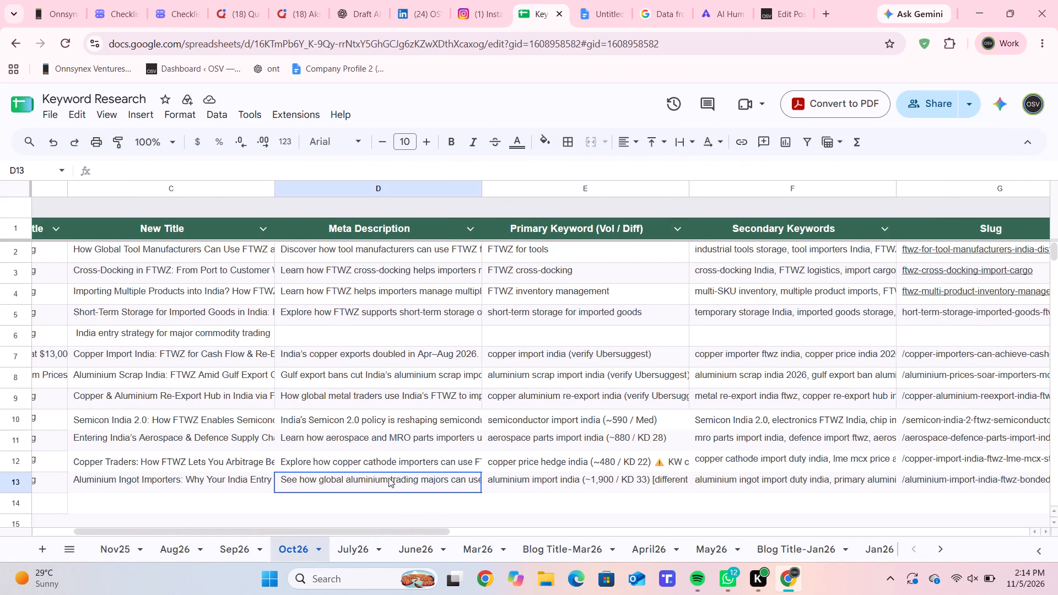
left_click(388, 478)
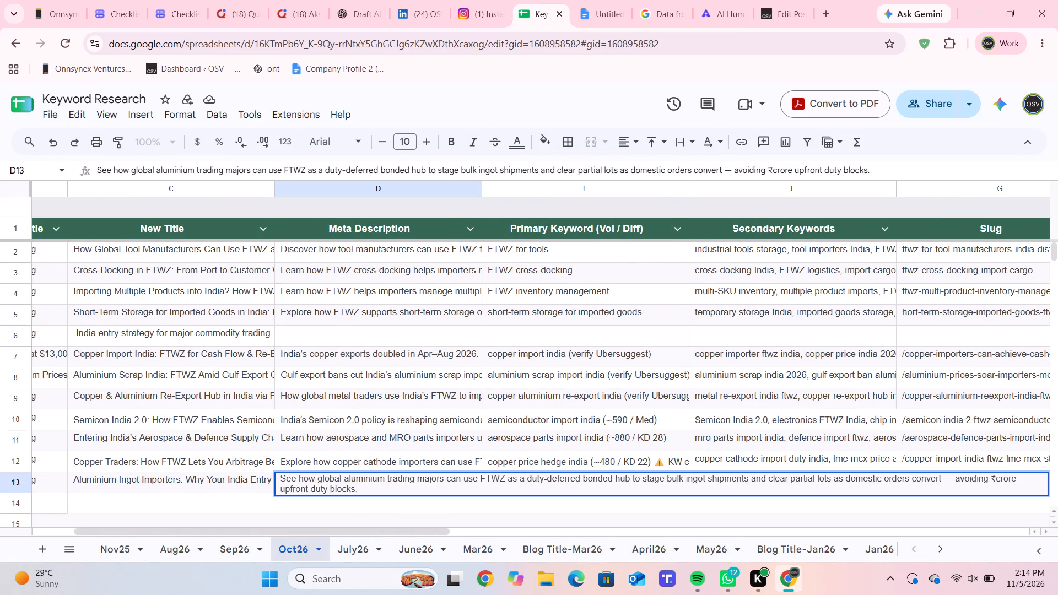
left_click(389, 492)
key("ctrl+a")
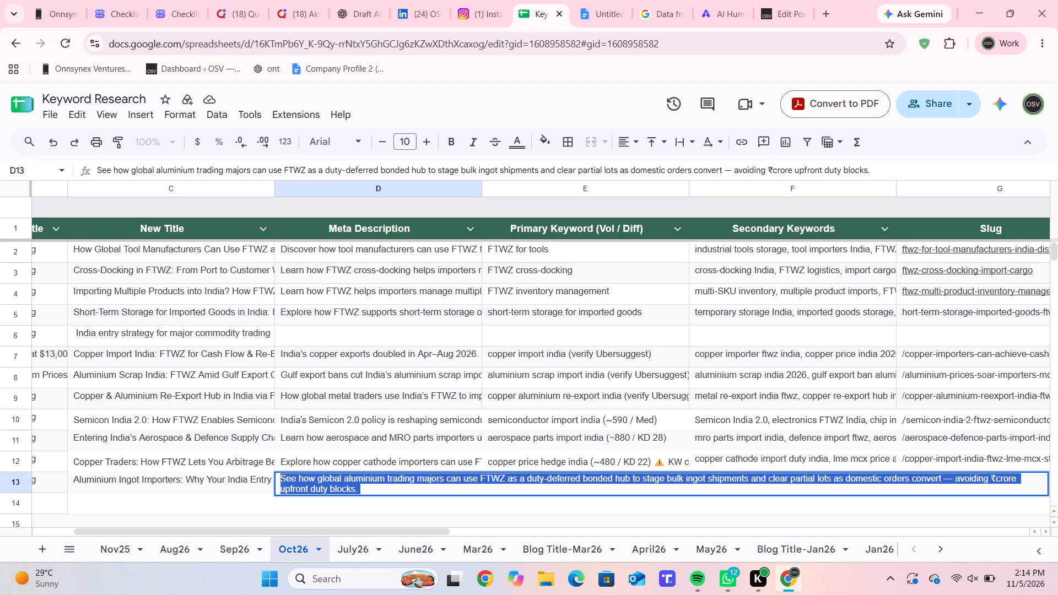
key("ctrl+c")
left_click(757, 11)
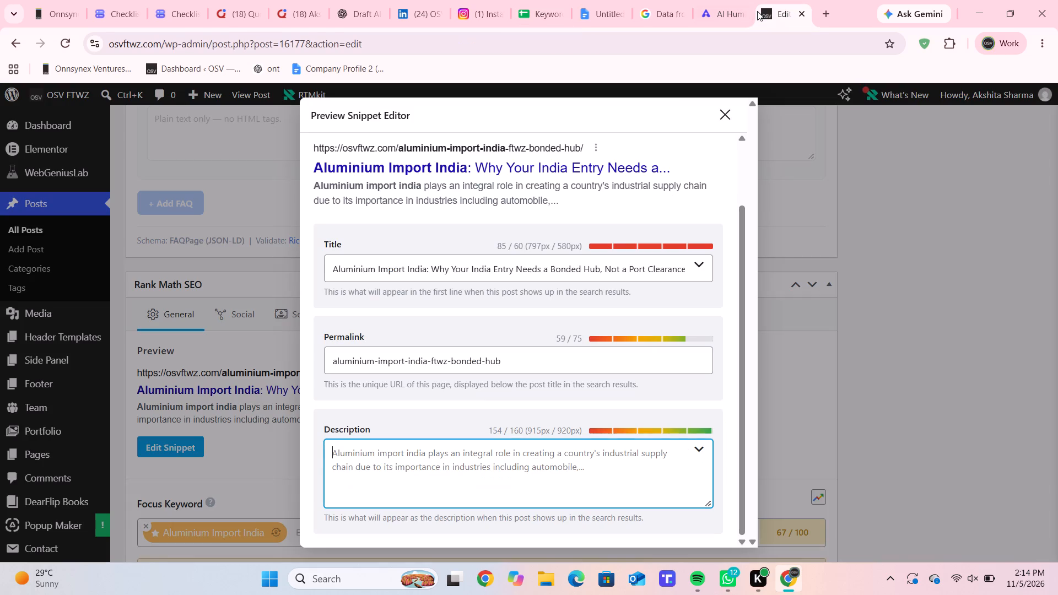
left_click(386, 452)
key("ctrl+v")
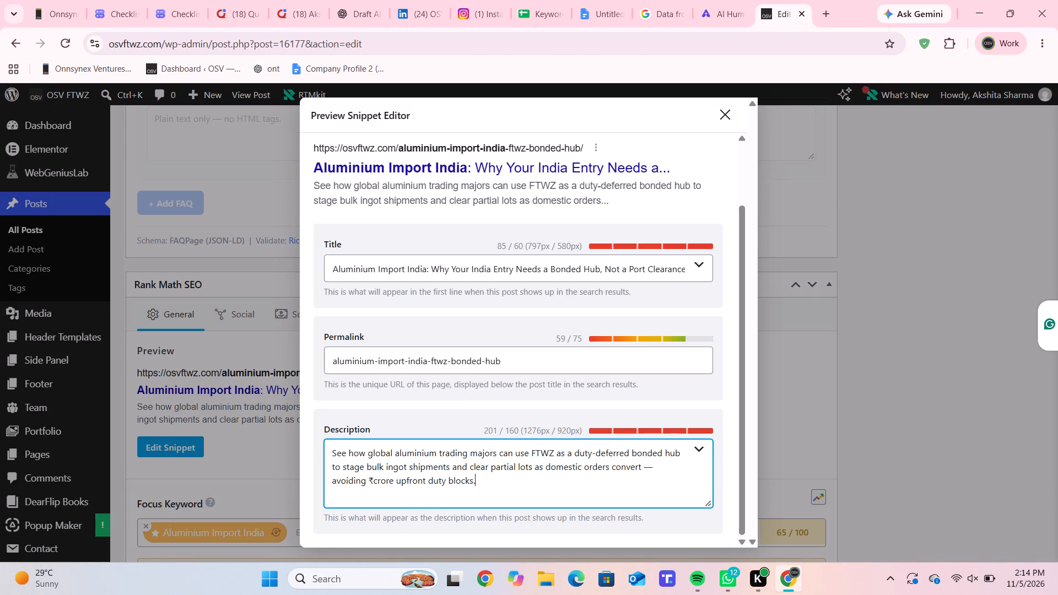
Replace "trading" with "import India" in the snippet description so it contains the focus keyword "aluminium import India".
left_click(467, 462)
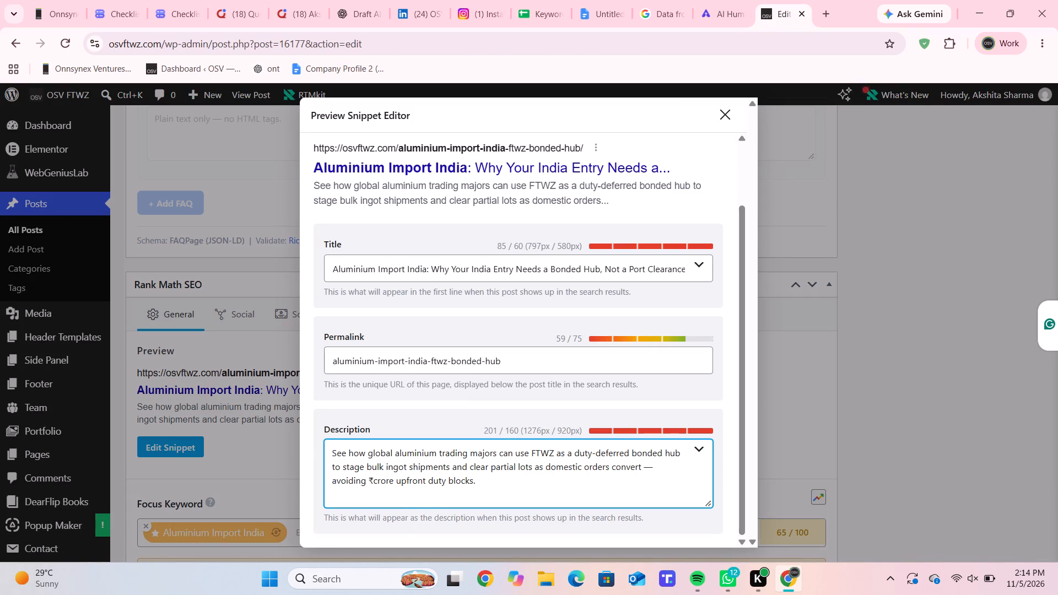
left_click(468, 457)
key("backslash")
key("BackSpace")
key("BackSpace")
key("backslash")
key("BackSpace")
key("BackSpace")
key("BackSpace")
key("BackSpace")
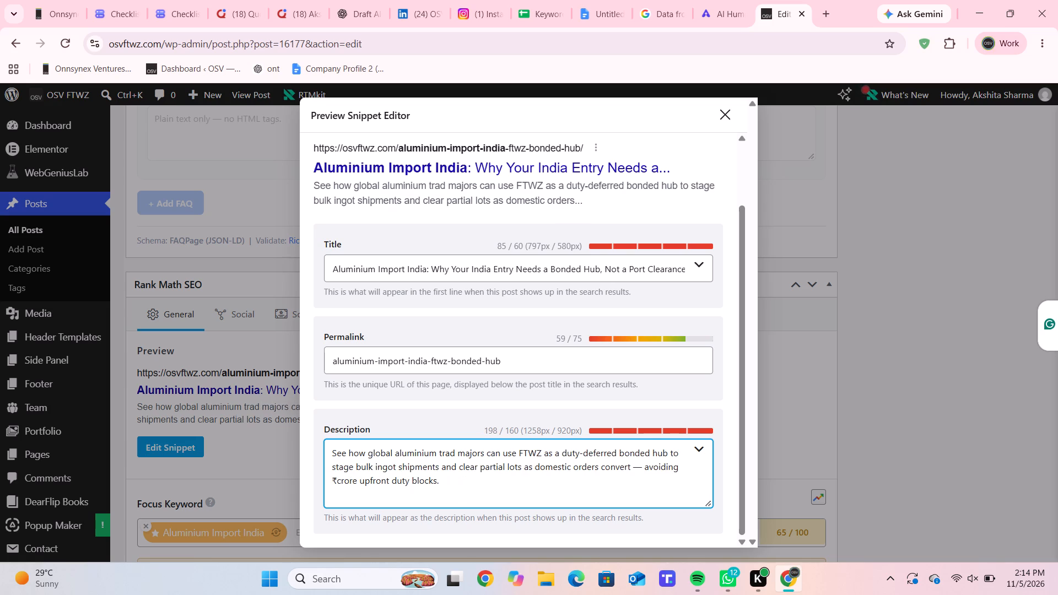
key("BackSpace")
key("BackSpace")
key("BackSpace")
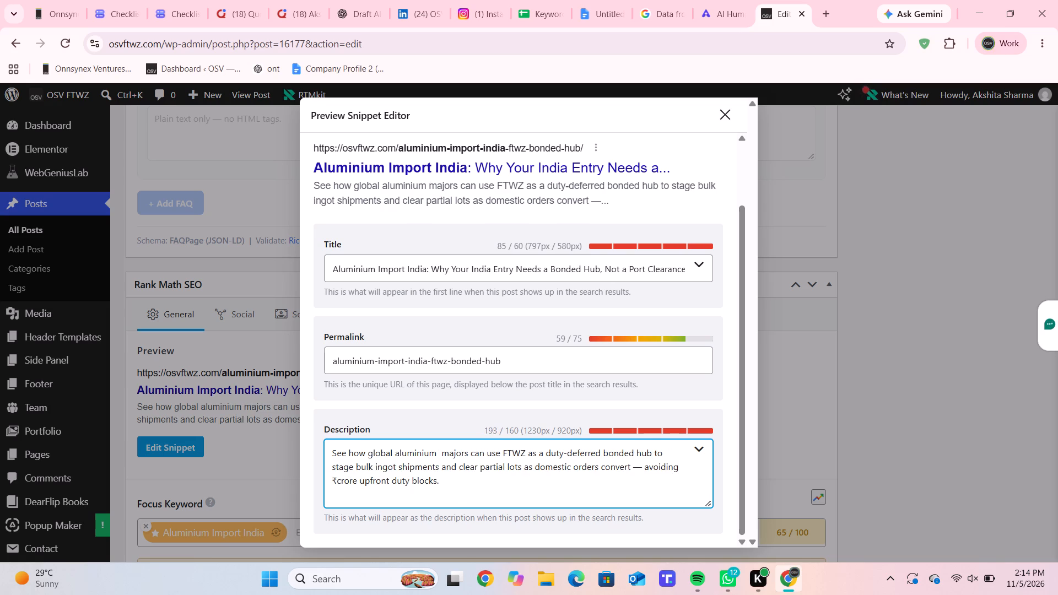
type("import")
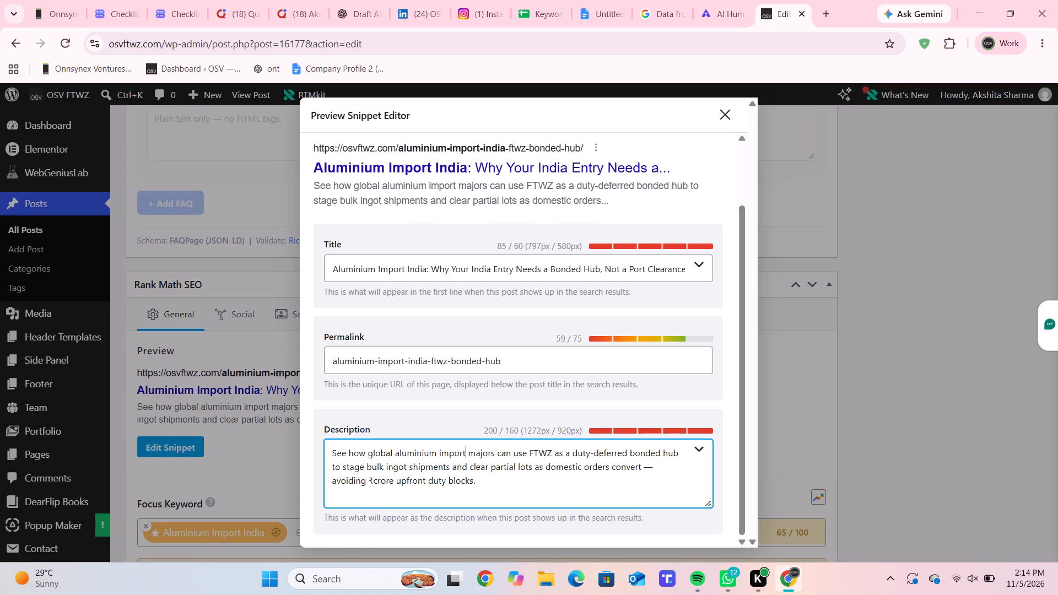
key("space")
type("India")
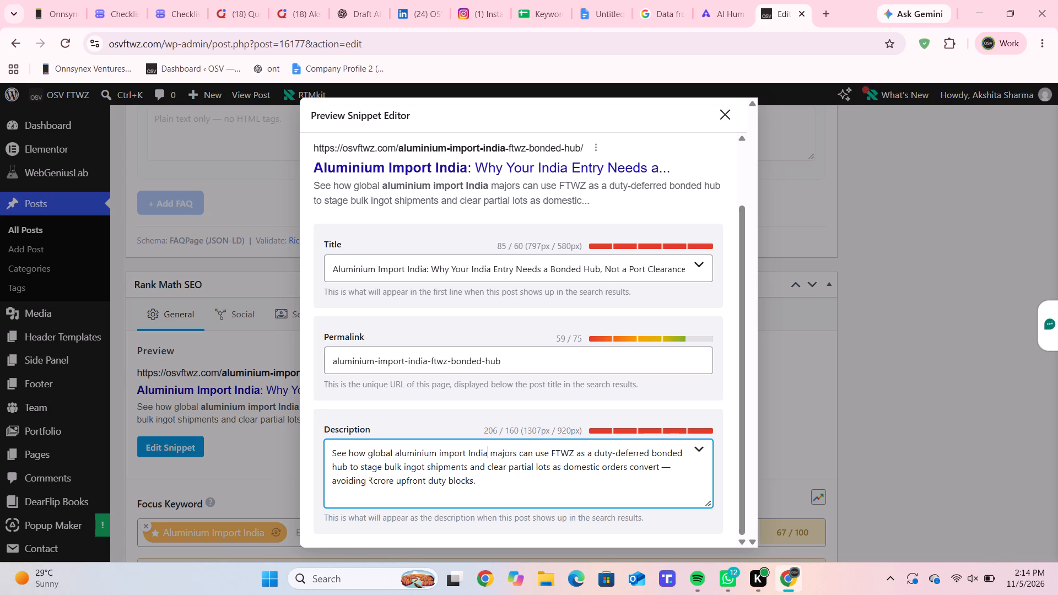
Delete the word "global" from the snippet description so it starts "See how aluminium import India majors".
scroll(415, 457, "down", 1)
left_click(393, 451)
key("BackSpace")
key("BackSpace")
key("BackSpace")
key("BackSpace")
key("BackSpace")
key("BackSpace")
key("BackSpace")
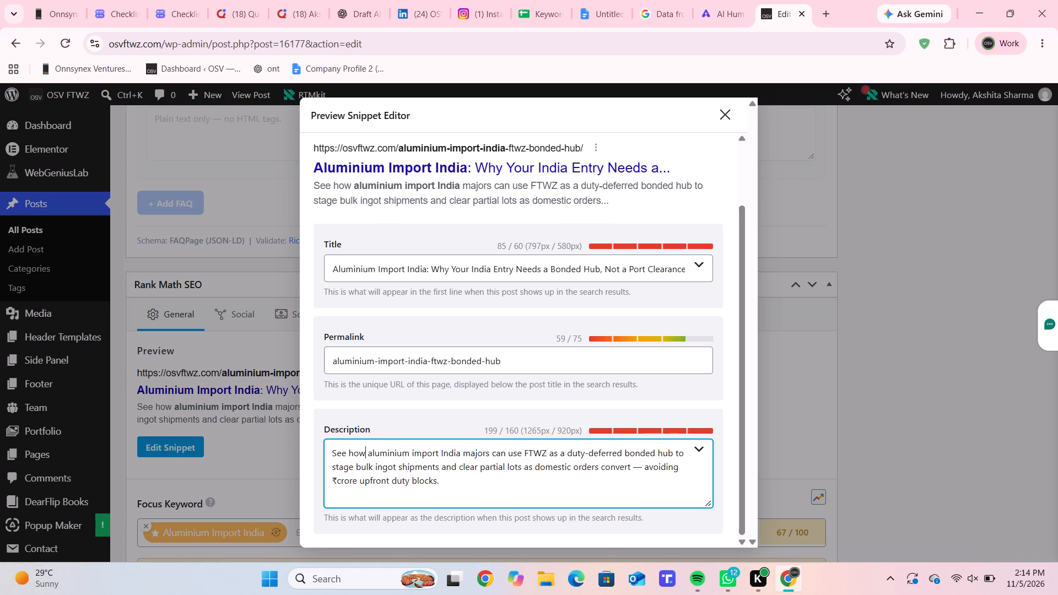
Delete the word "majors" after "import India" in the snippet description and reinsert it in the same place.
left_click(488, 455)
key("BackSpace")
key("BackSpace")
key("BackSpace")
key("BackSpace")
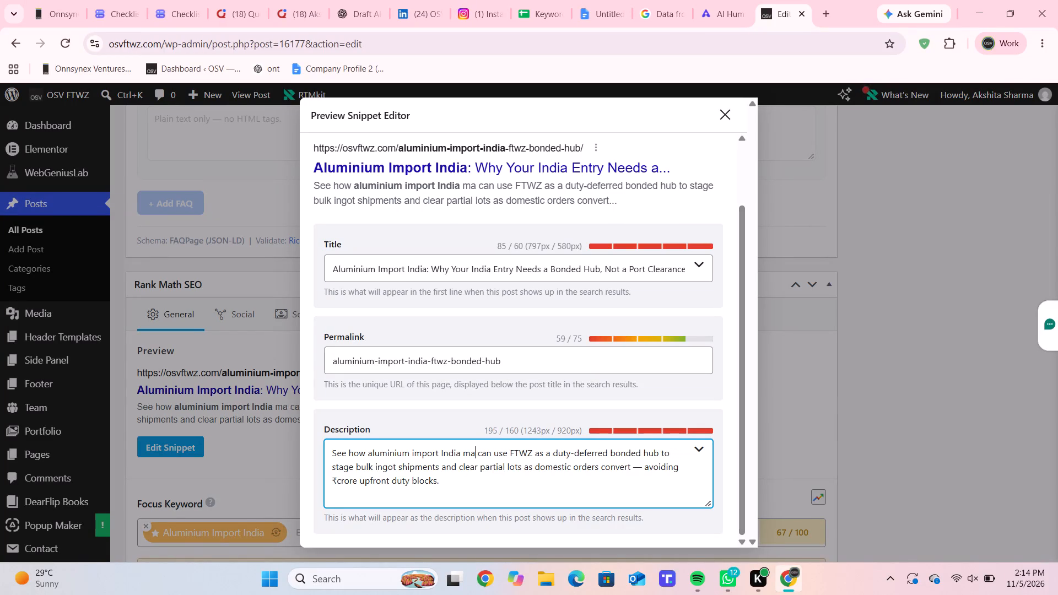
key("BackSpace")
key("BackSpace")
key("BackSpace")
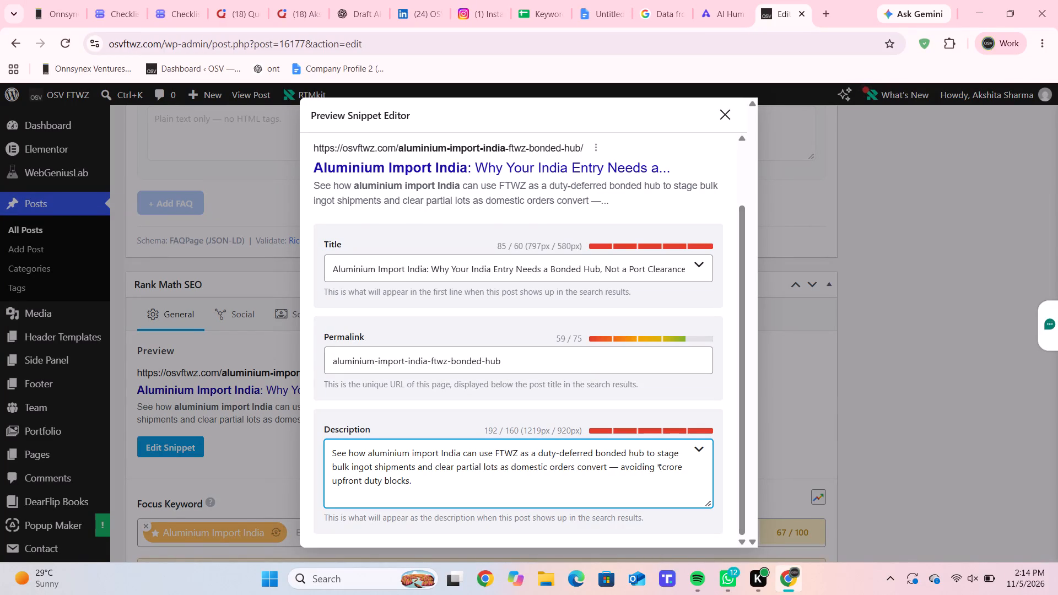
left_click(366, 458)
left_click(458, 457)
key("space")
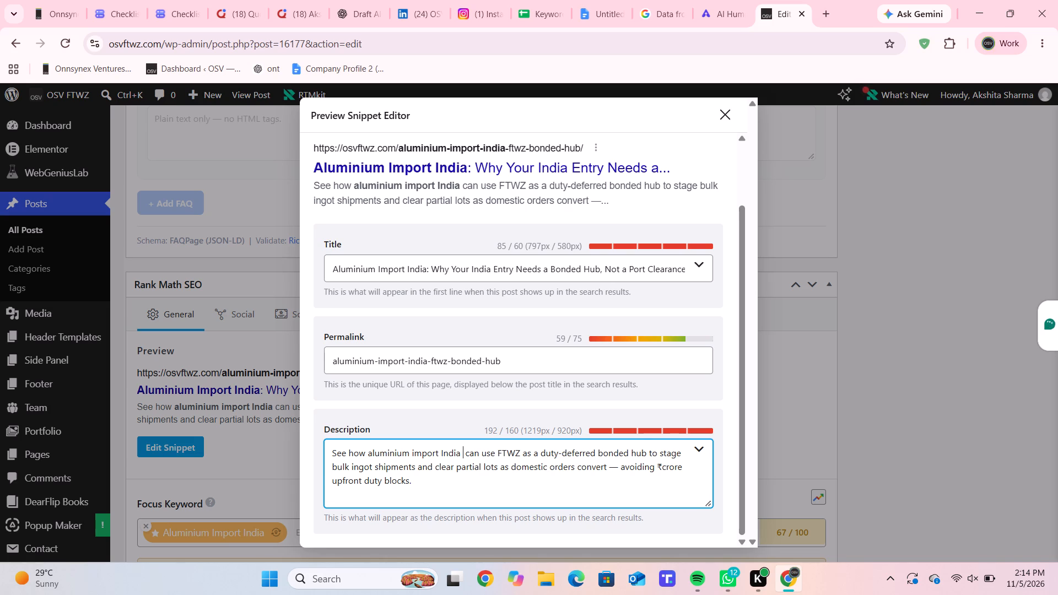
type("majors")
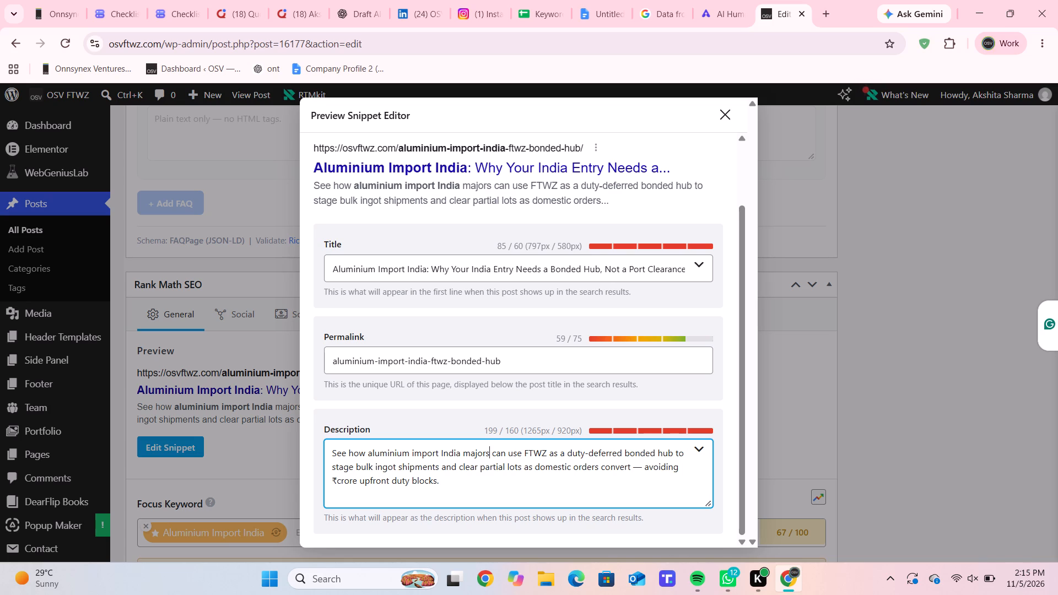
Close the snippet editor with the edited title, permalink and description in place.
scroll(538, 522, "down", 1)
left_click(720, 118)
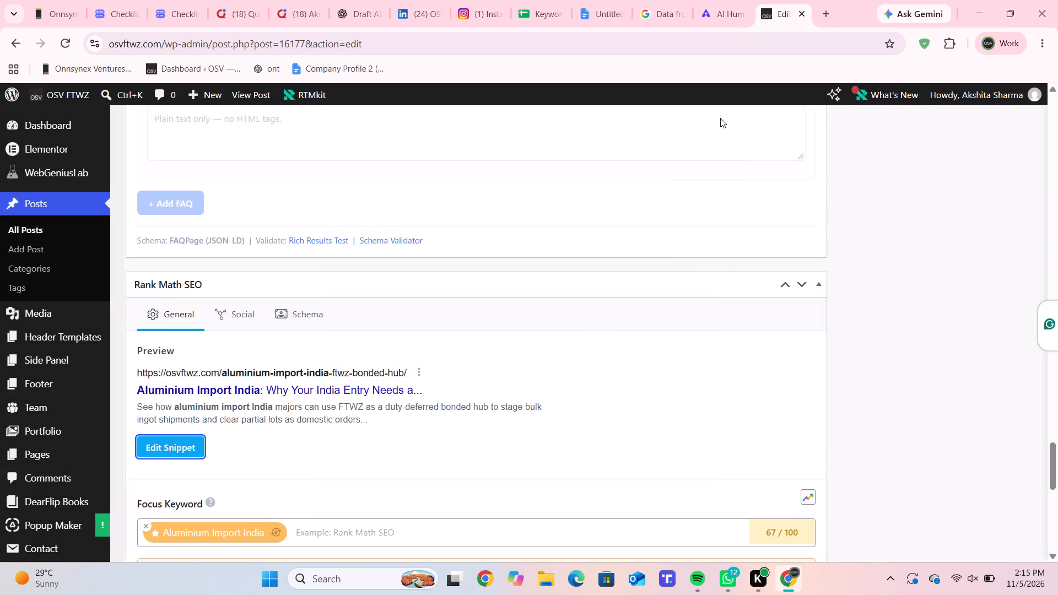
Examine the Additional and Title Readability checks in the post's Rank Math SEO analysis.
scroll(611, 332, "down", 7)
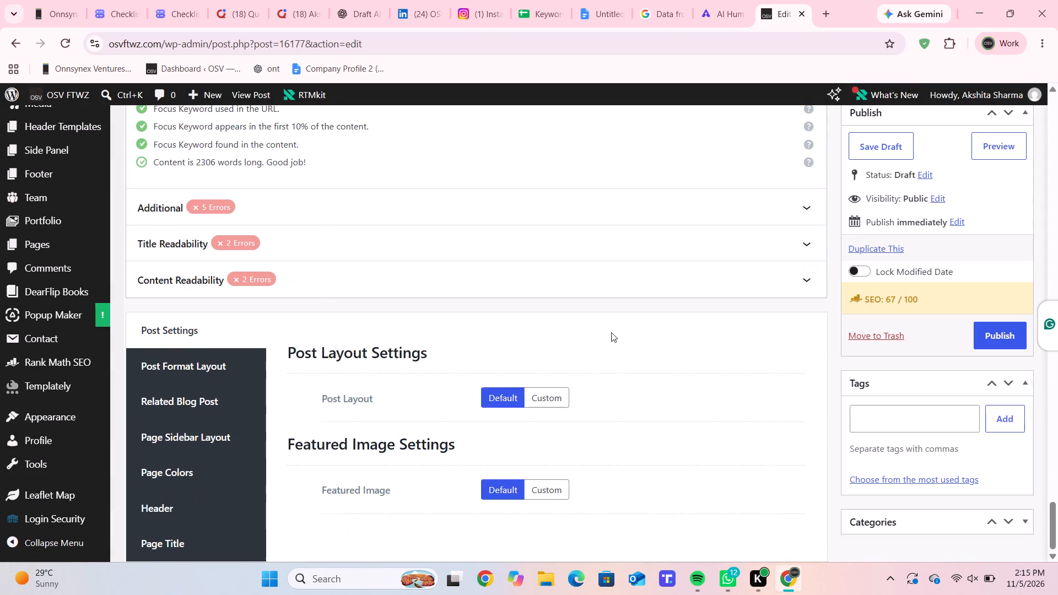
left_click(477, 219)
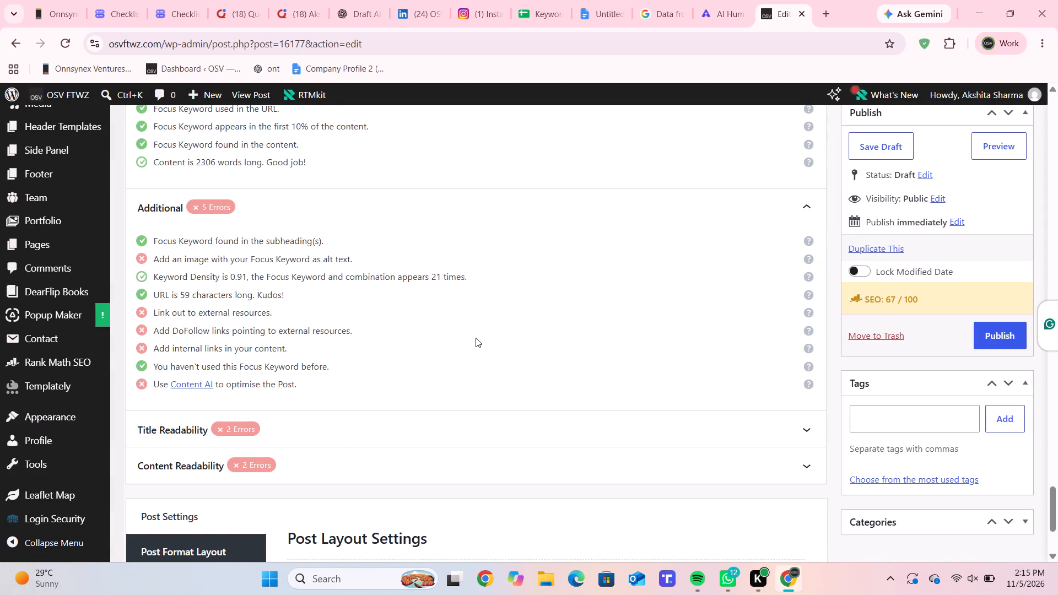
left_click(456, 420)
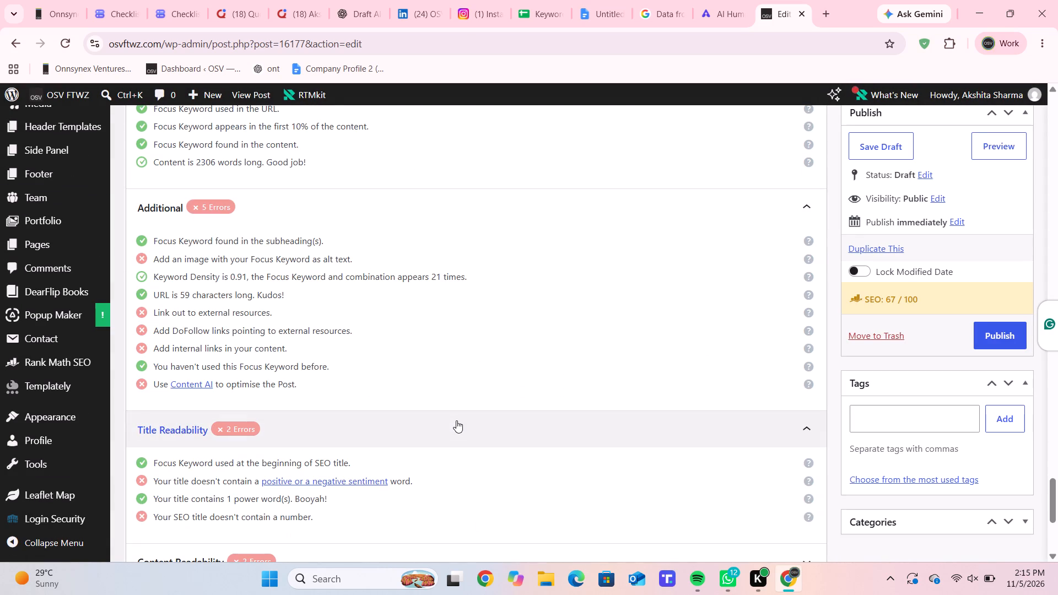
scroll(453, 445, "down", 1)
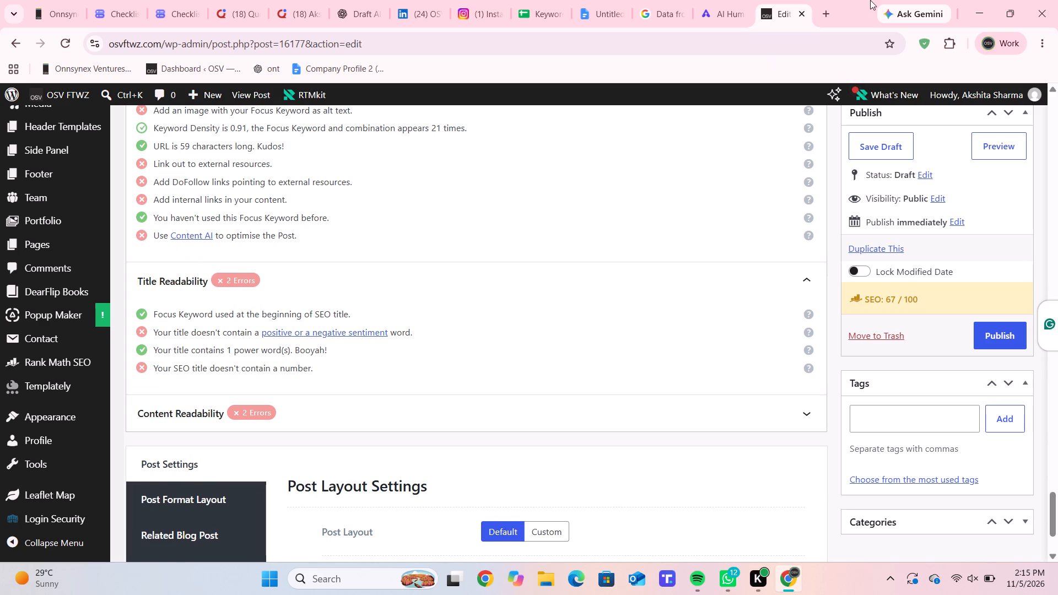
Switch to the Google results page, search for "osv ftwz" and open the OSV FTWZ website's home page.
left_click(665, 0)
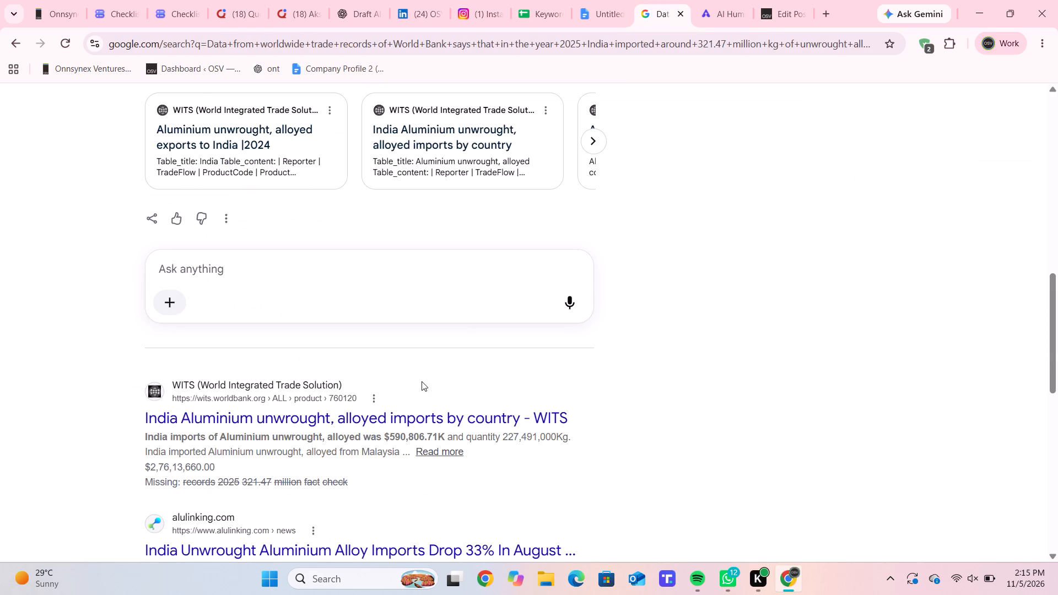
scroll(476, 235, "up", 10)
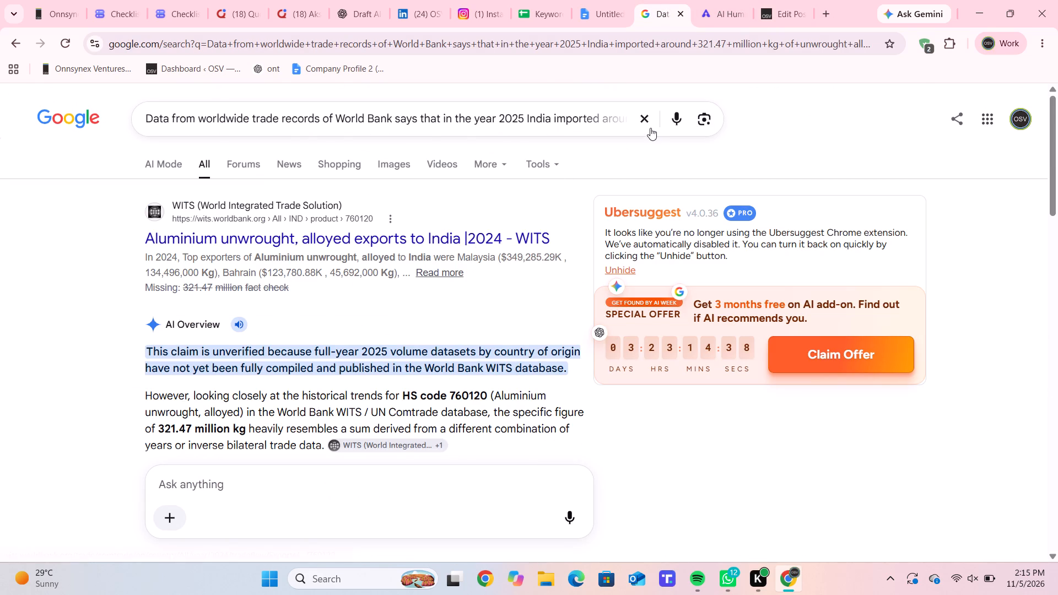
double_click(650, 125)
left_click(561, 120)
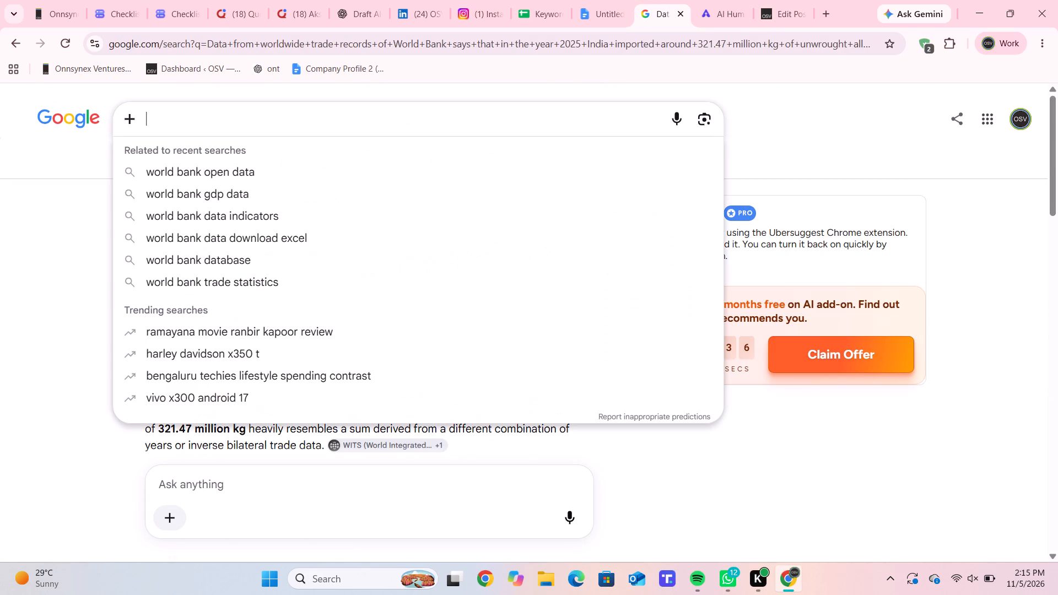
type("osv ftwz")
key("space")
key("Return")
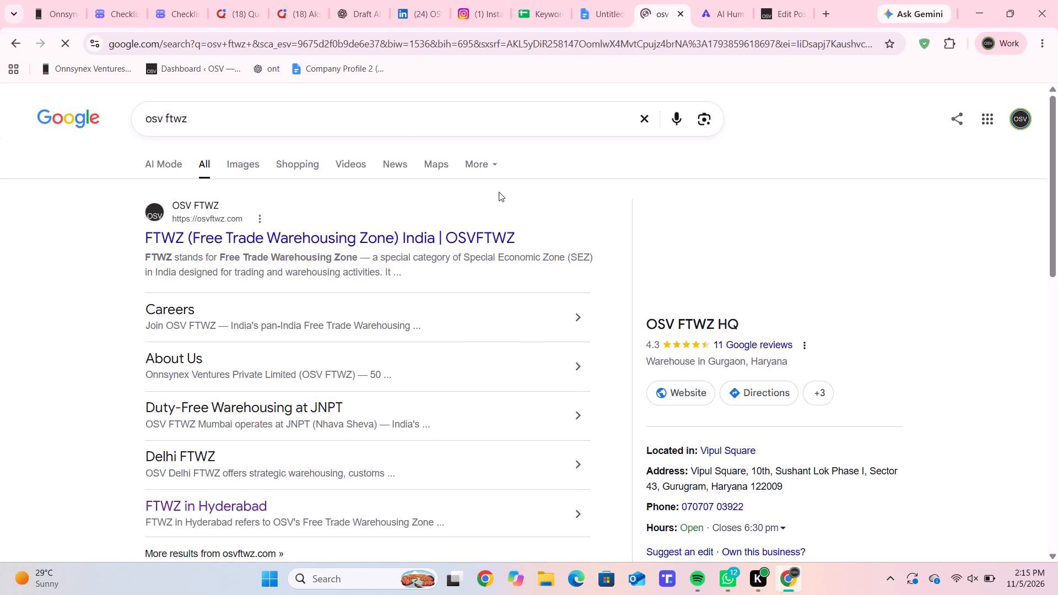
left_click(337, 235)
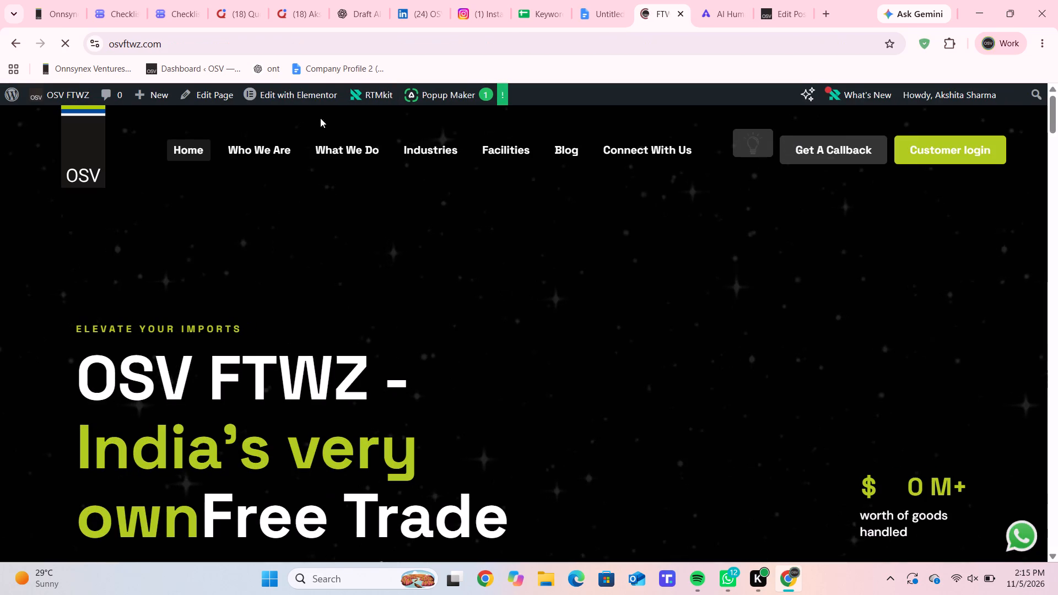
Copy the web address of the OSV FTWZ home page.
left_click(246, 38)
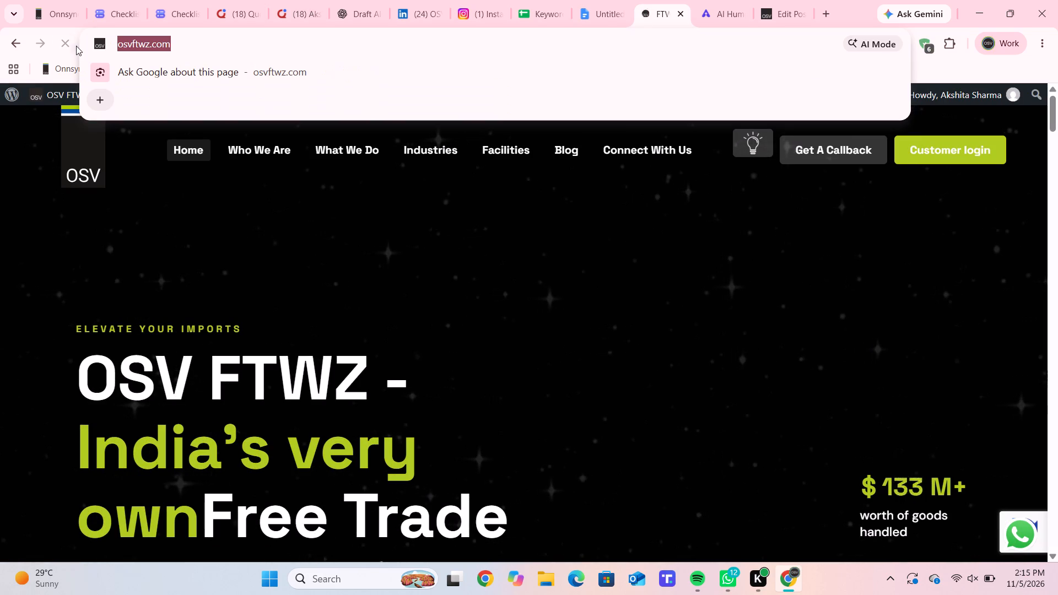
key("ctrl+c")
key("ctrl+c")
key("ctrl+c")
key("ctrl+c")
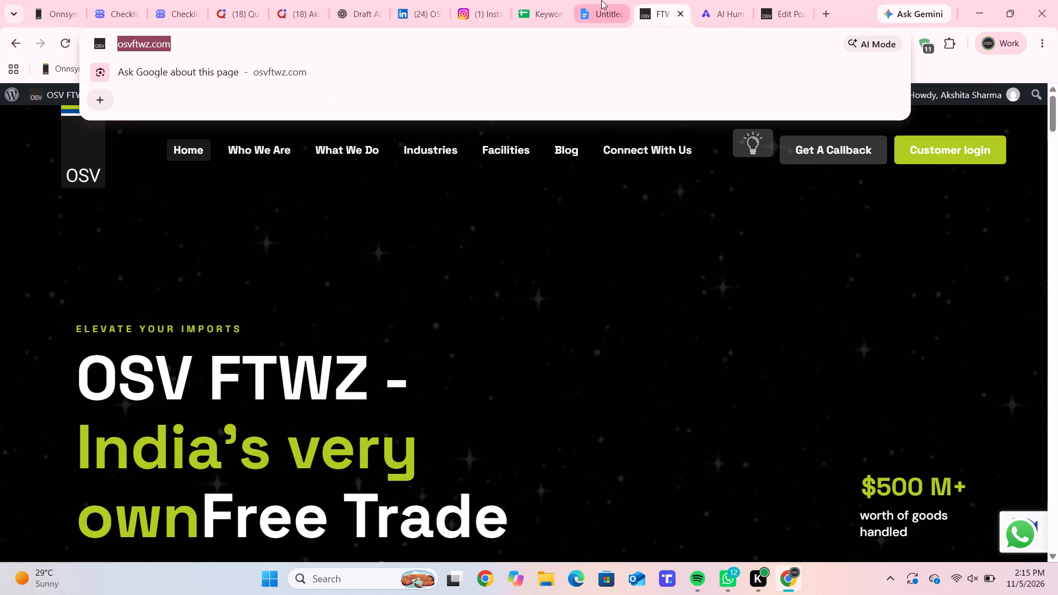
left_click(774, 0)
scroll(453, 332, "up", 6)
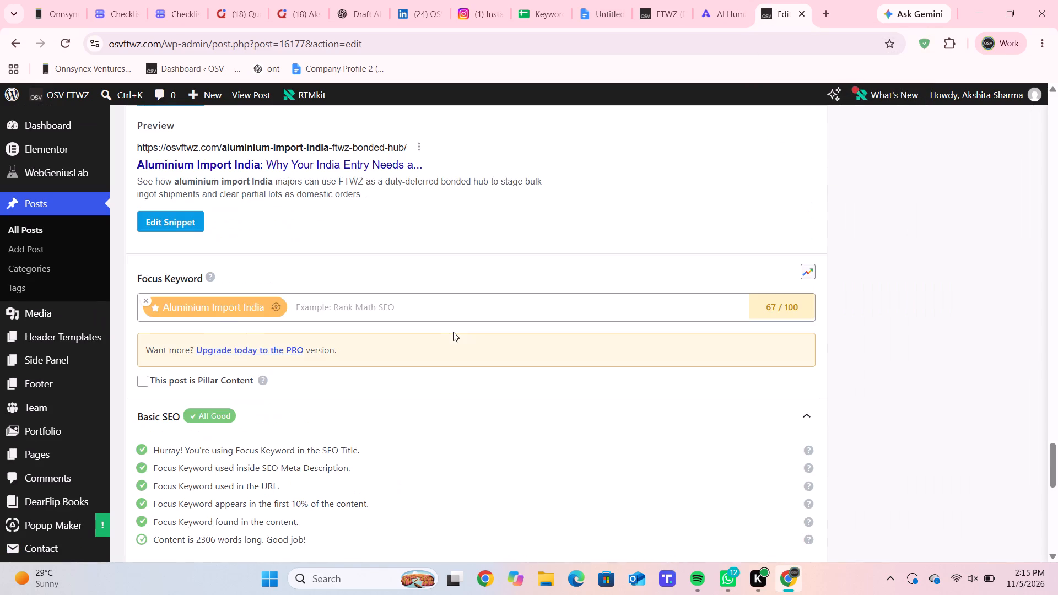
scroll(453, 332, "up", 10)
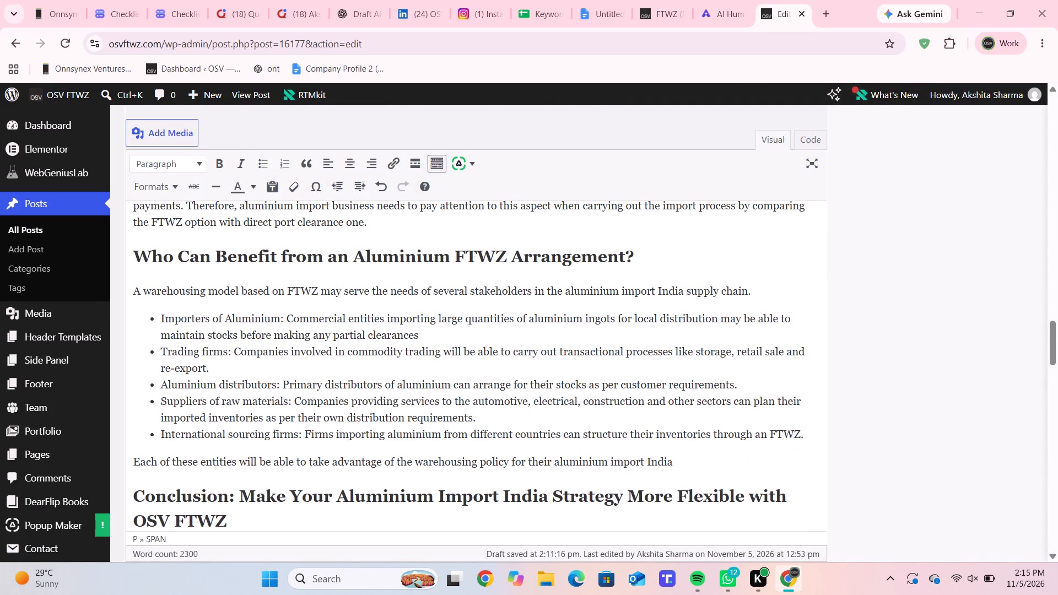
scroll(453, 332, "up", 9)
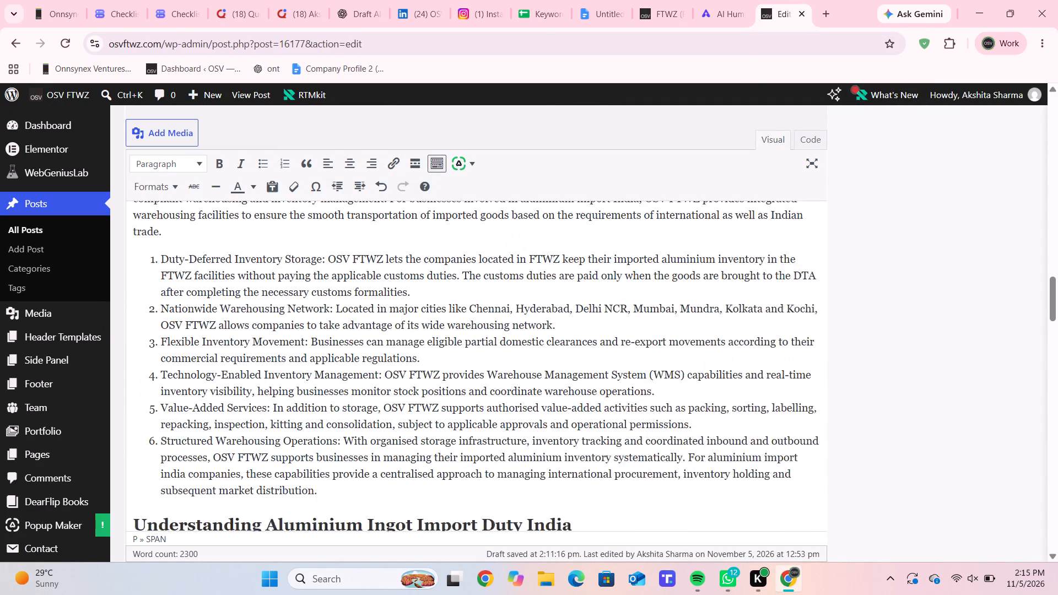
scroll(453, 332, "up", 1)
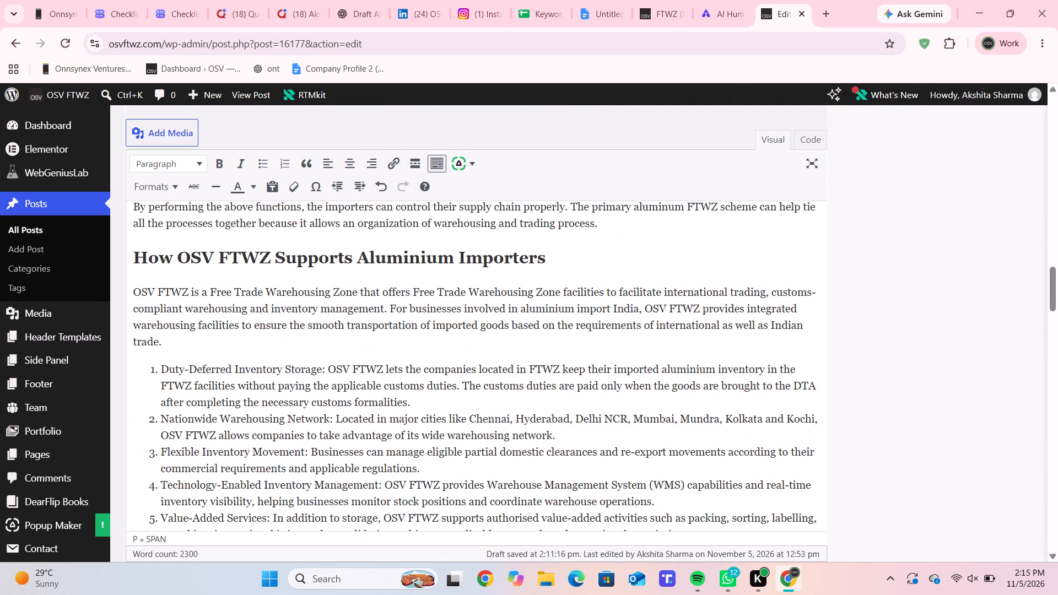
scroll(192, 302, "up", 13)
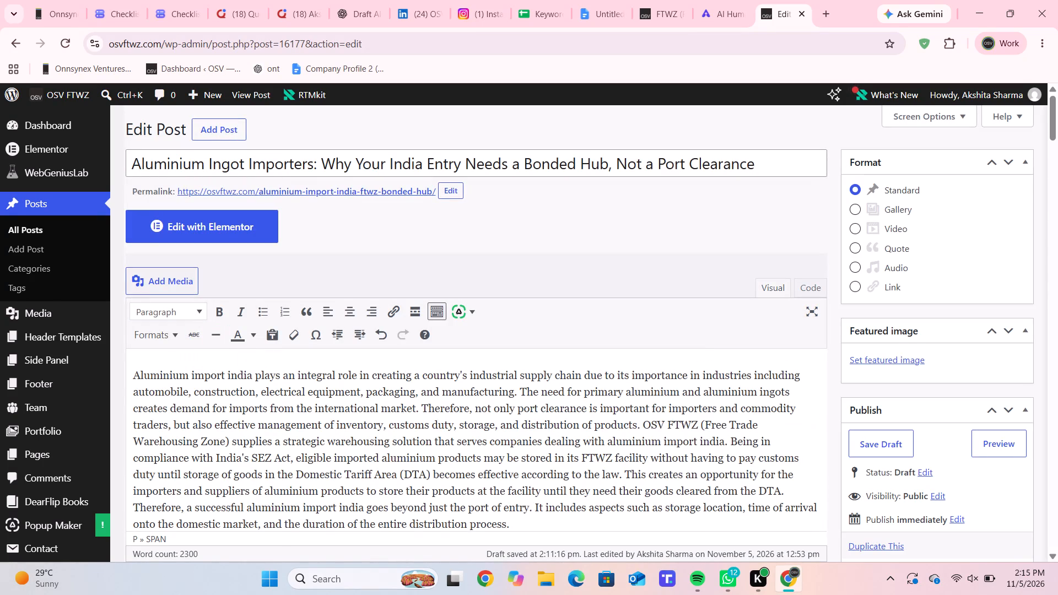
scroll(370, 434, "down", 1)
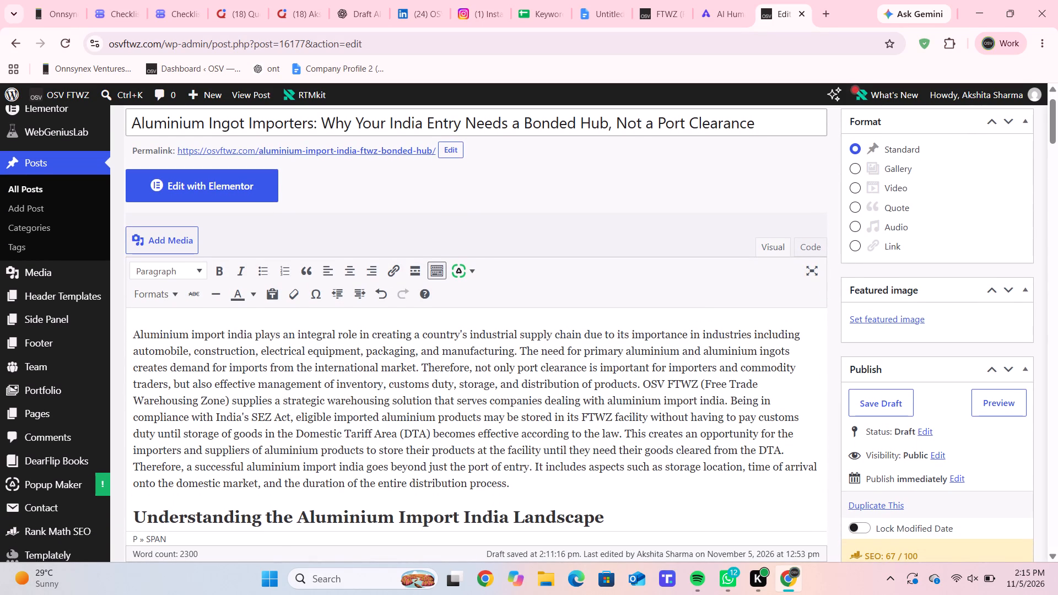
left_click_drag(643, 388, 698, 388)
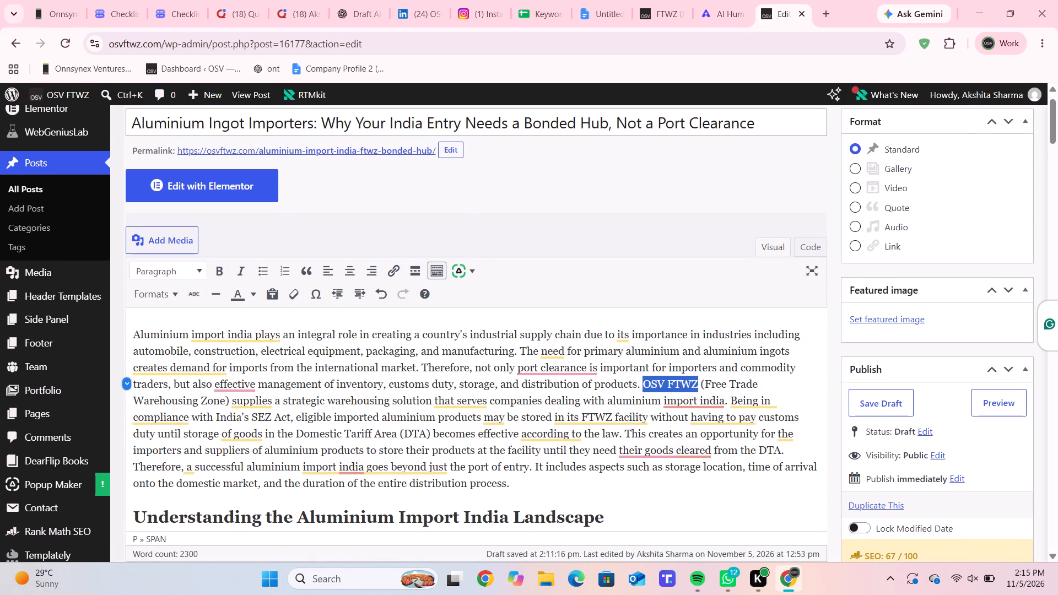
left_click_drag(698, 388, 698, 389)
left_click(396, 272)
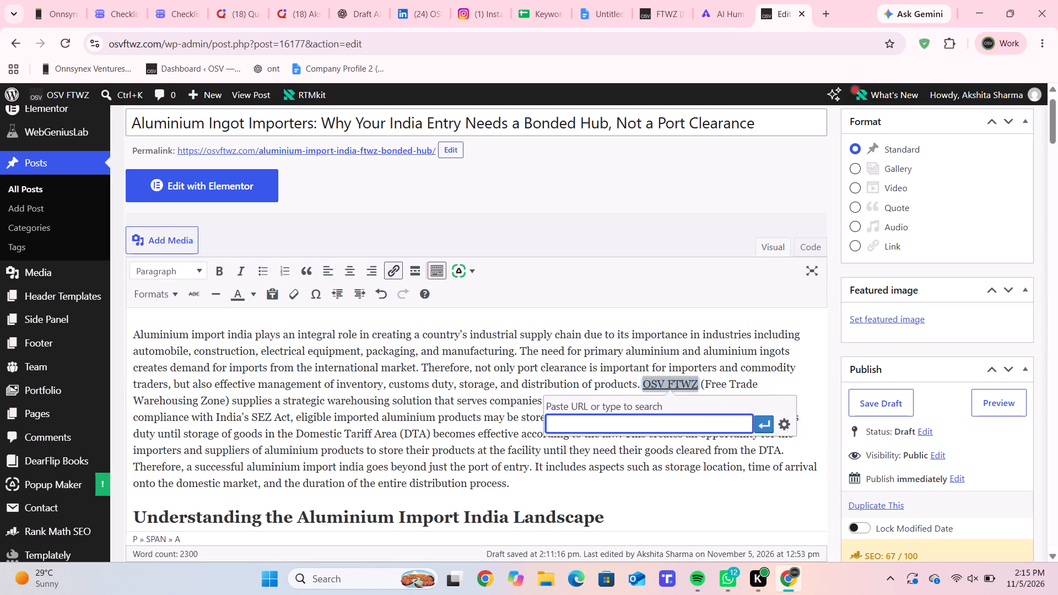
key("ctrl+v")
key("Return")
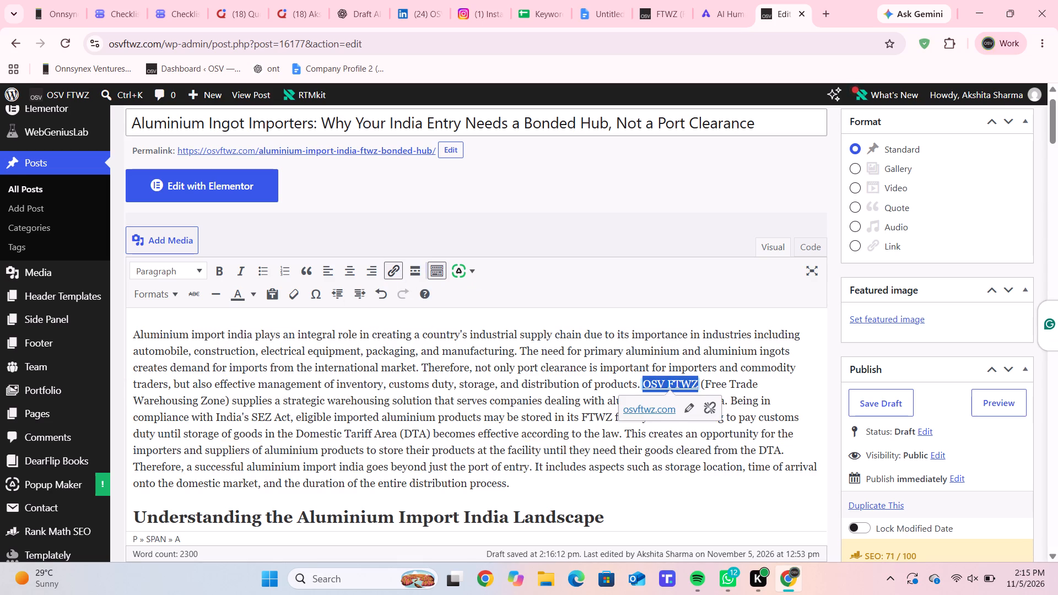
Search Google for "ftwz" in a new tab.
left_click(822, 8)
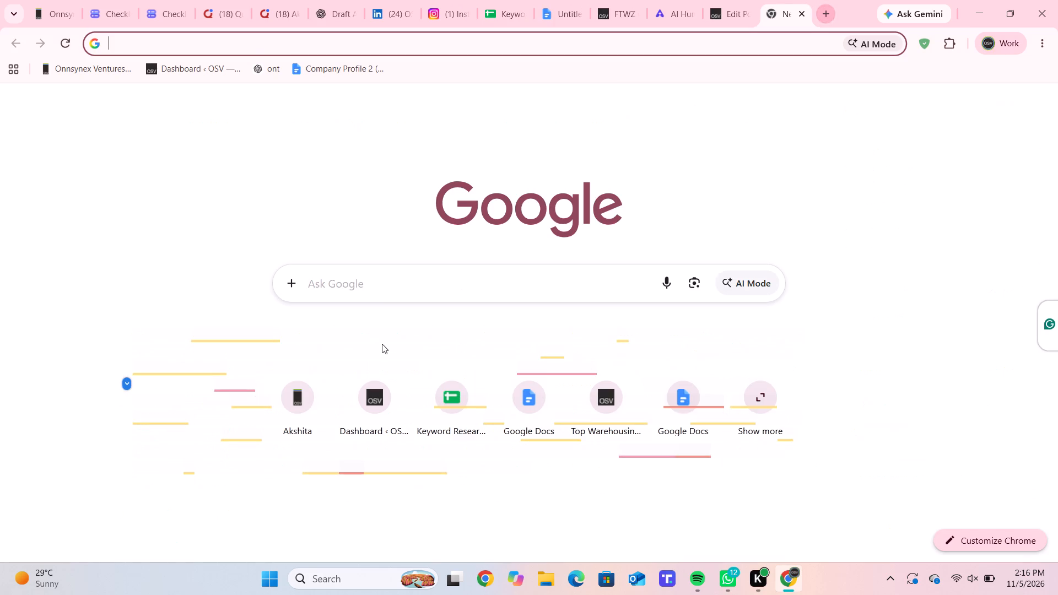
left_click(369, 285)
type("ftwz")
key("space")
key("Return")
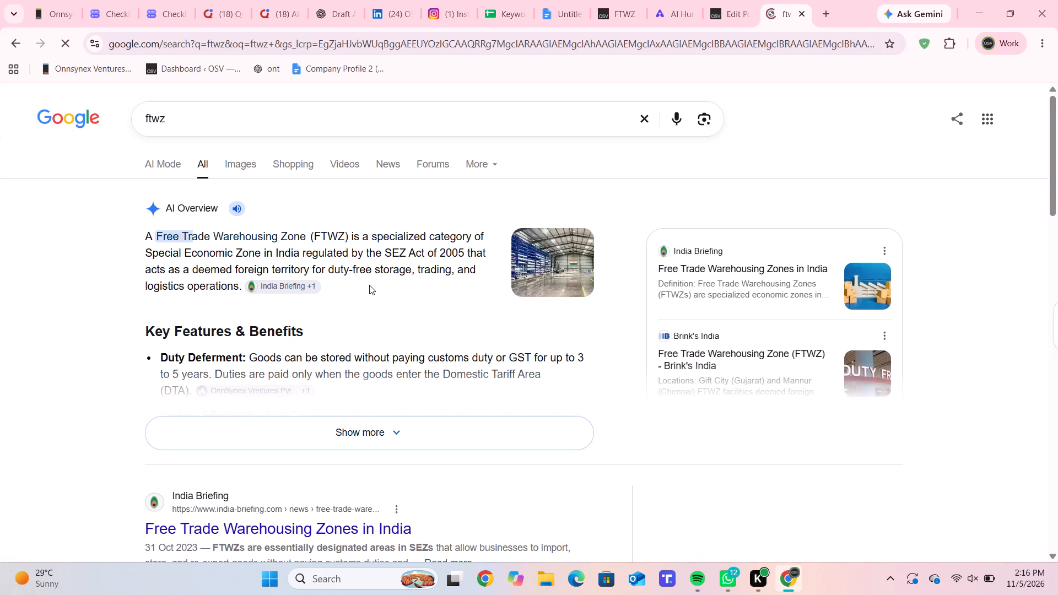
Examine the "ftwz" web results for pages about free trade warehousing zones.
scroll(280, 374, "down", 5)
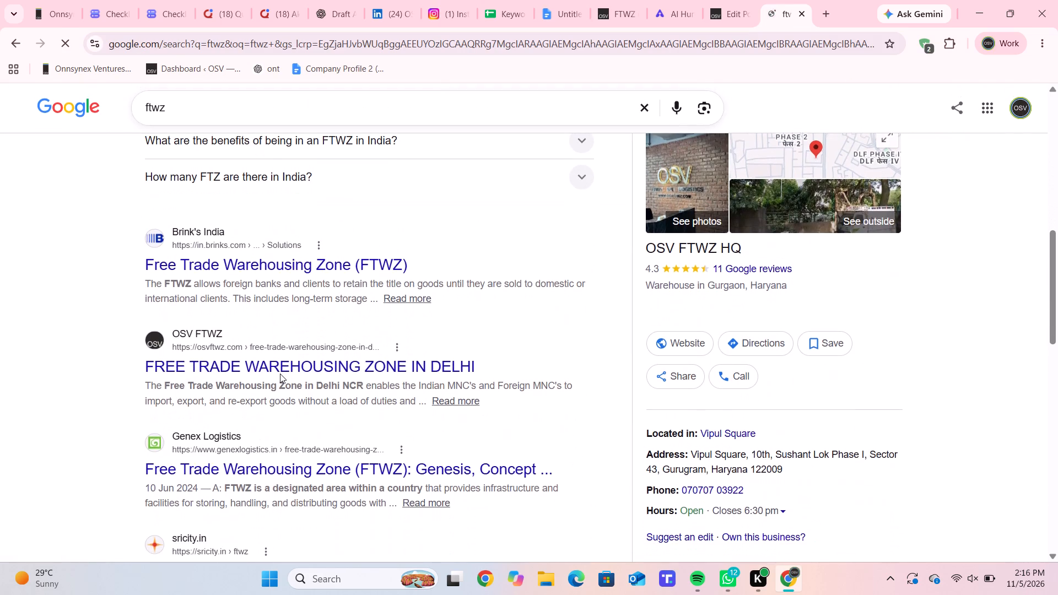
scroll(280, 374, "down", 3)
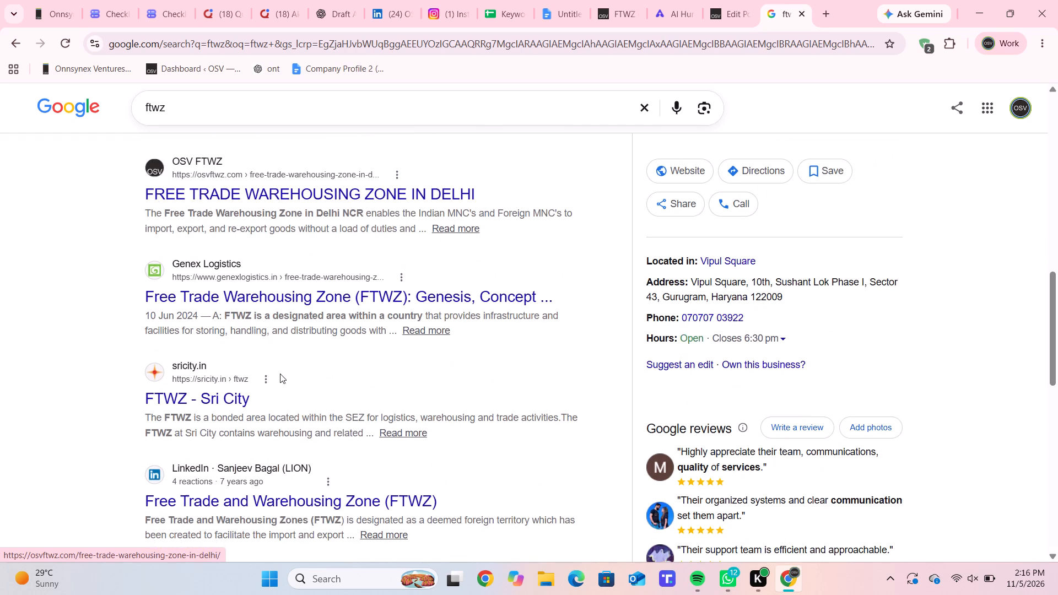
scroll(280, 374, "down", 1)
scroll(280, 374, "up", 5)
scroll(280, 374, "right", 1)
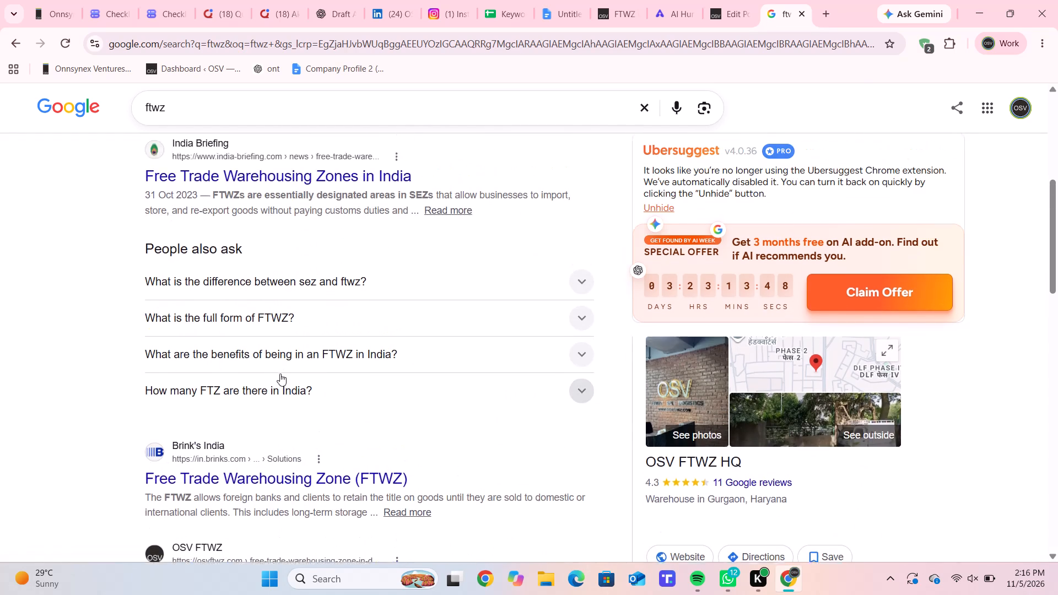
scroll(280, 374, "right", 2)
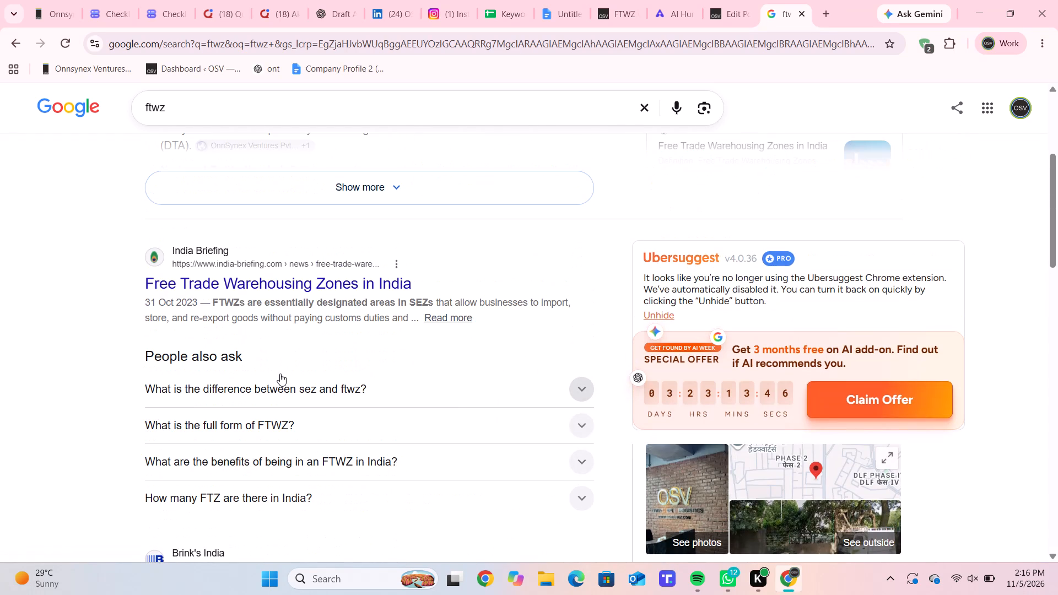
scroll(280, 374, "right", 1)
scroll(280, 374, "down", 2)
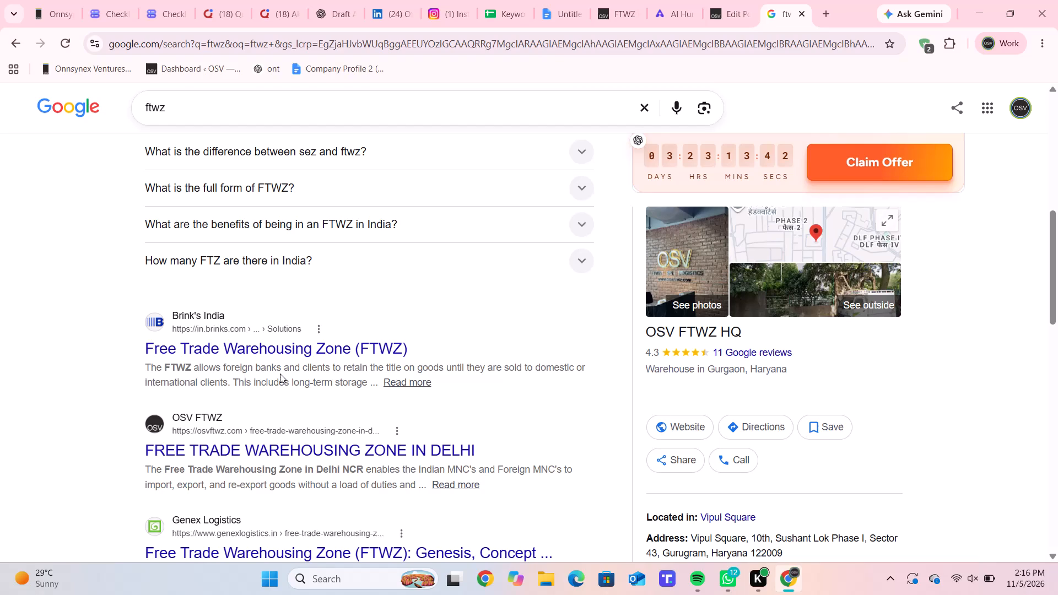
scroll(280, 374, "down", 1)
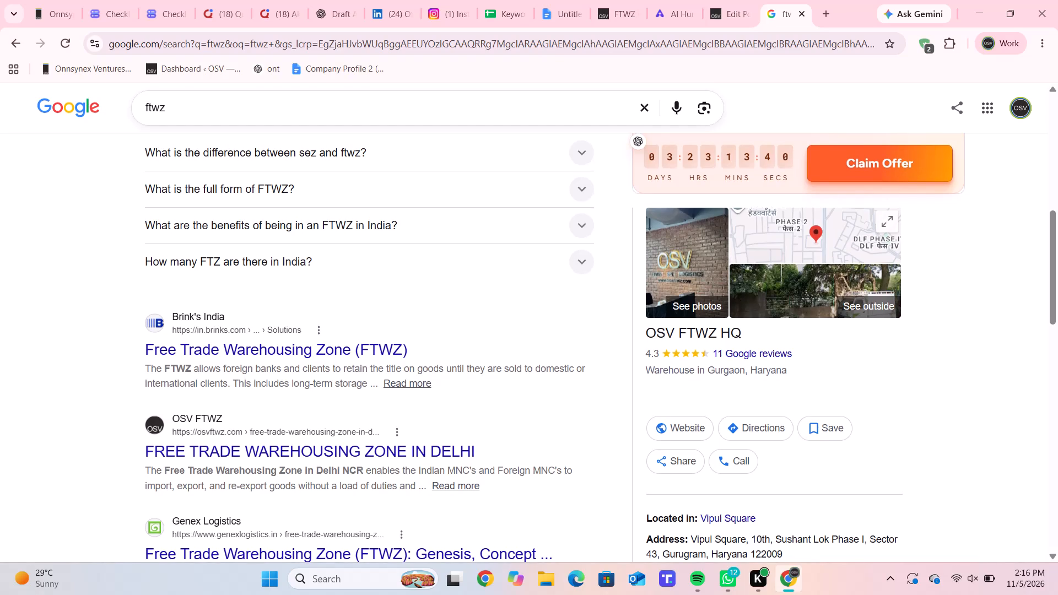
scroll(280, 374, "down", 1)
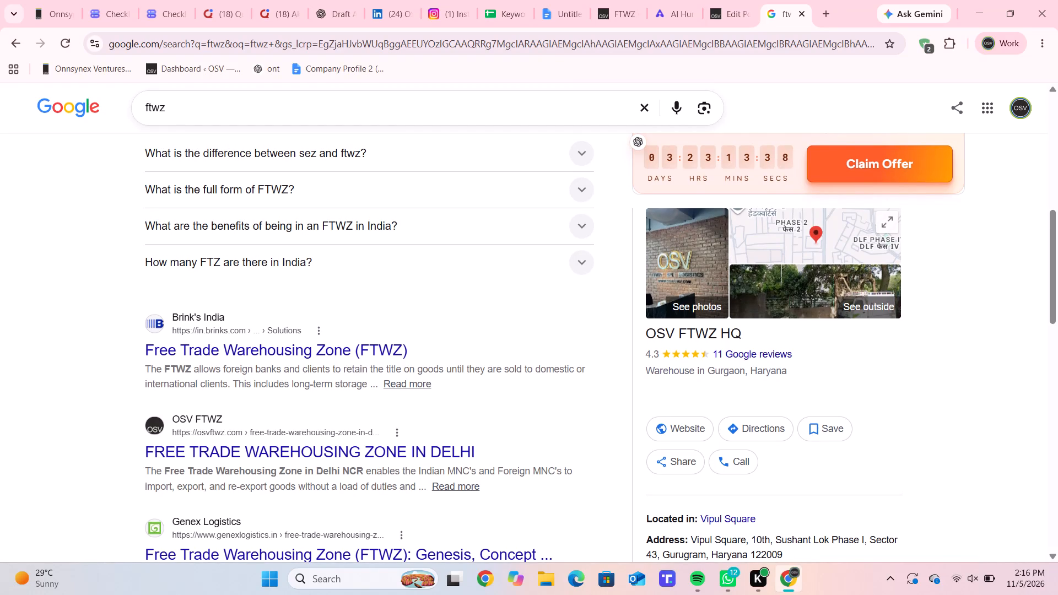
scroll(280, 374, "down", 2)
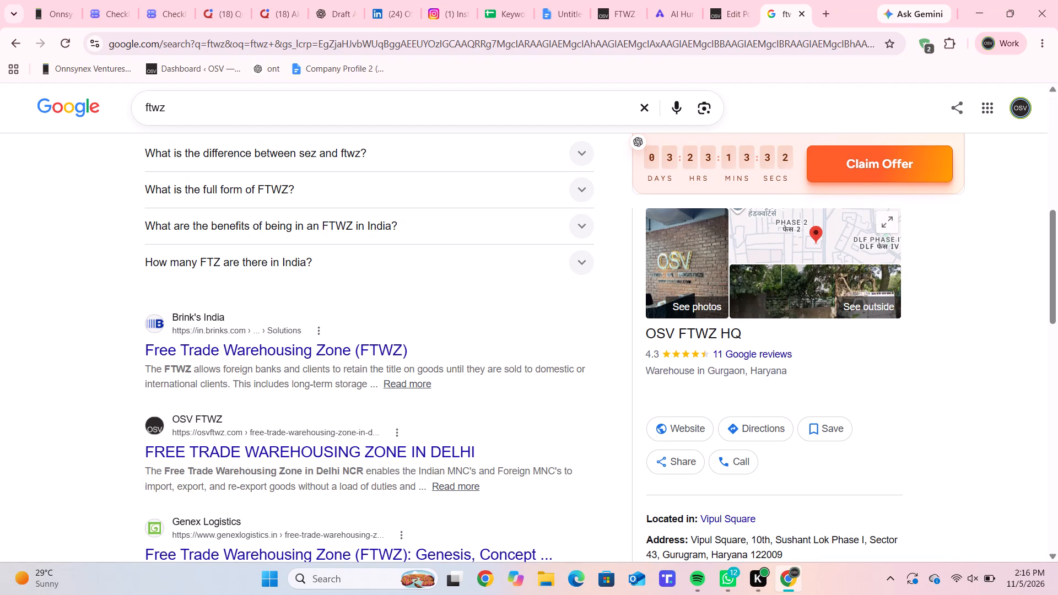
scroll(280, 374, "down", 1)
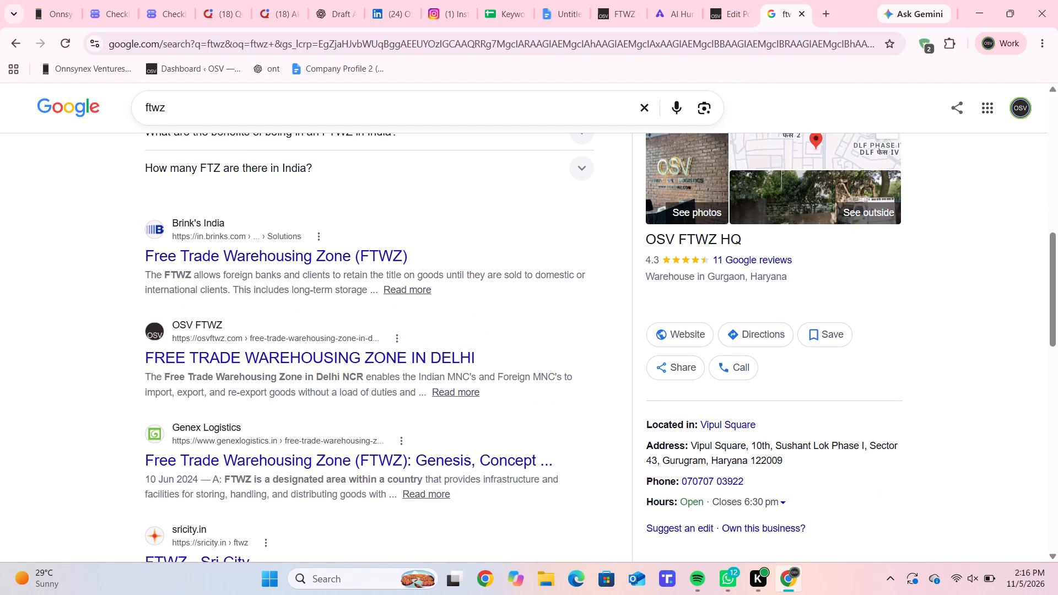
scroll(280, 374, "down", 2)
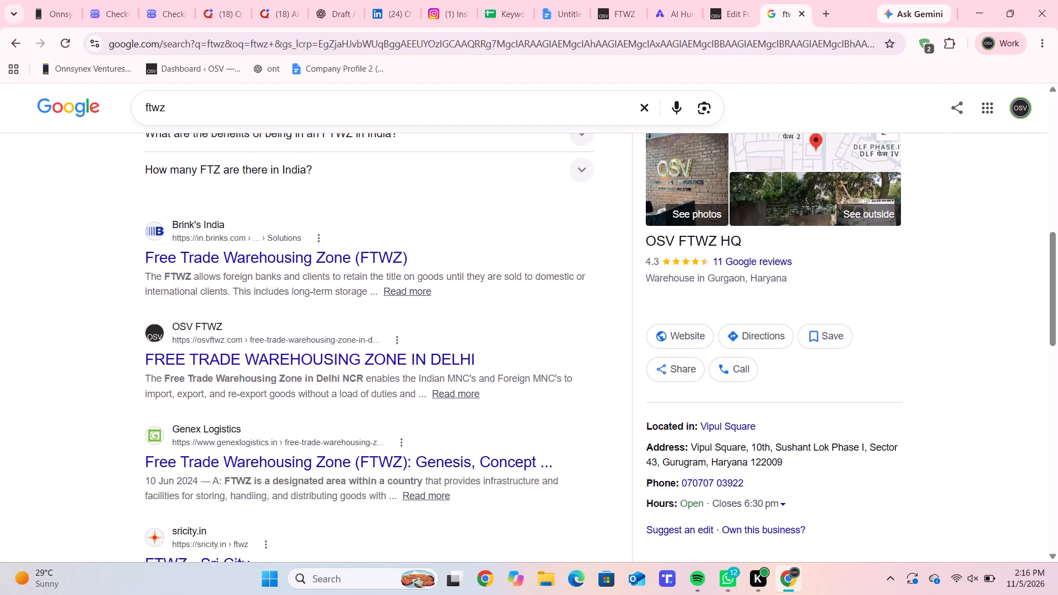
scroll(280, 374, "down", 3)
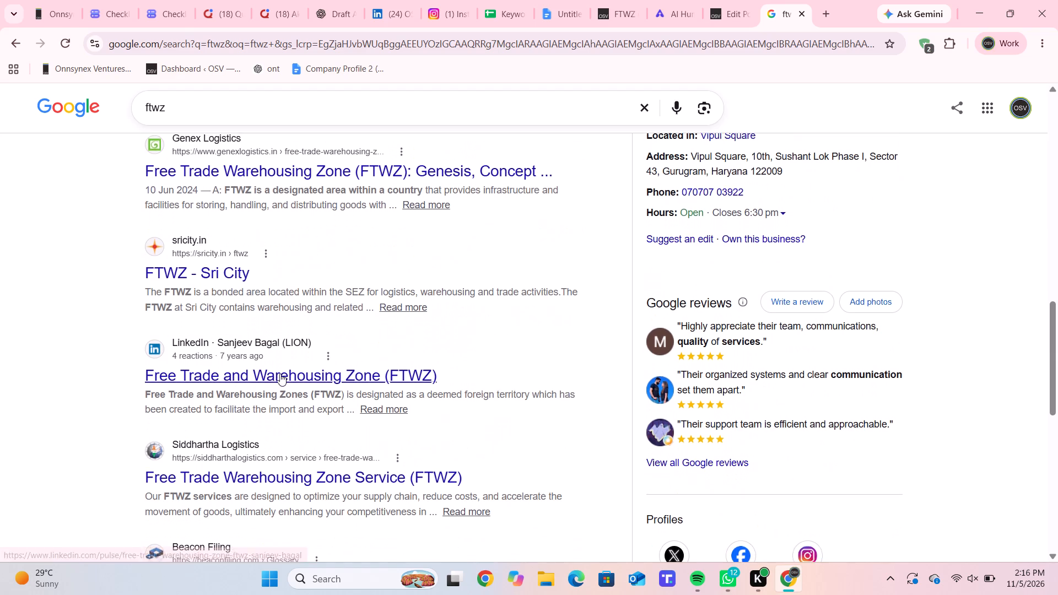
scroll(280, 374, "down", 5)
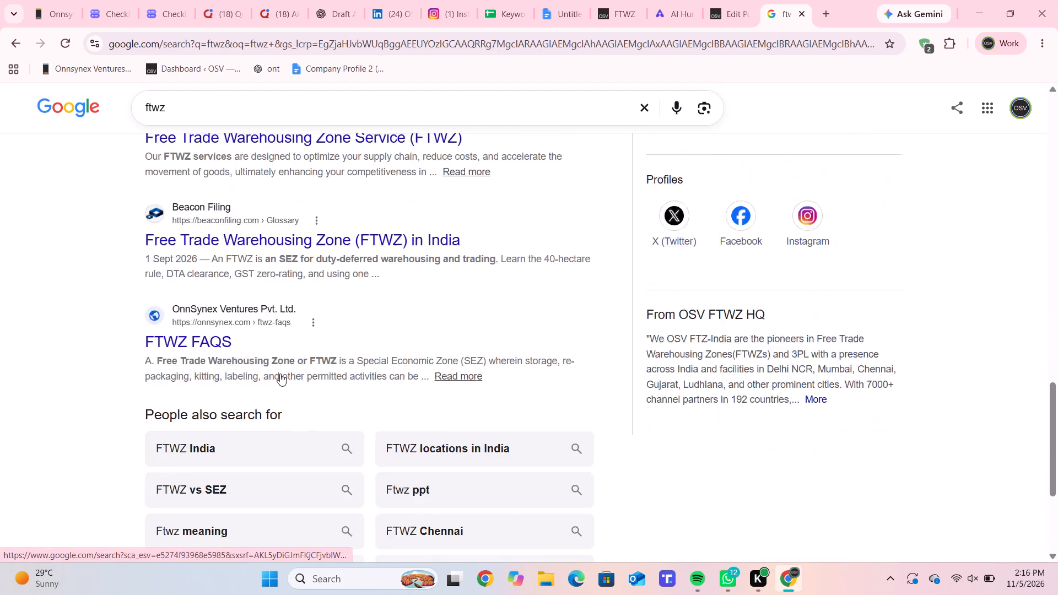
scroll(280, 374, "up", 9)
scroll(280, 374, "down", 3)
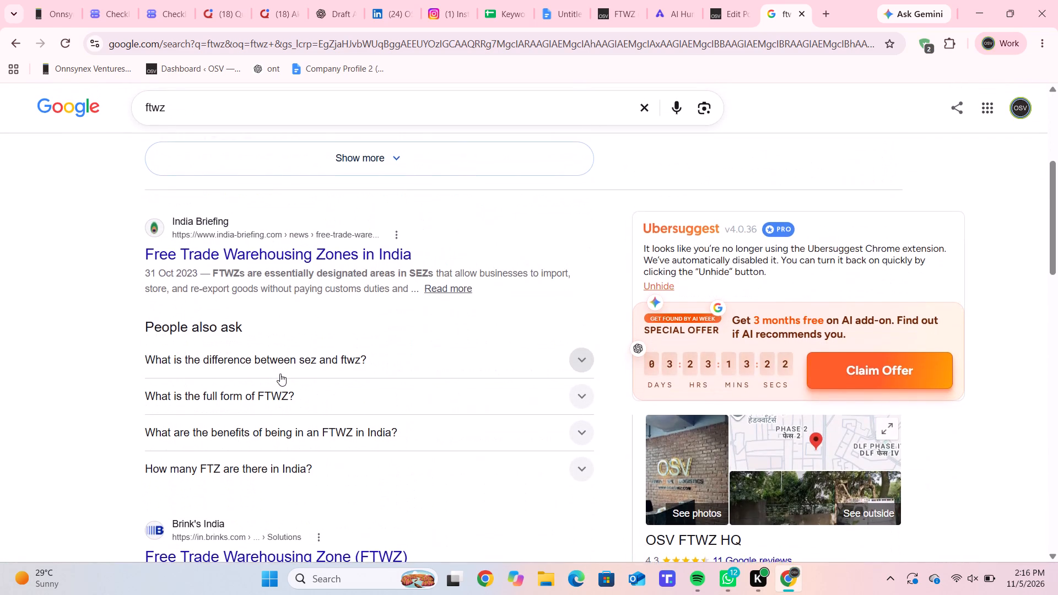
scroll(280, 374, "up", 7)
Switch to the video results for "ftwz" and open OSV FTWZ's YouTube video "What Is Free Trade Warehousing Zone (FTWZ)?".
left_click(340, 169)
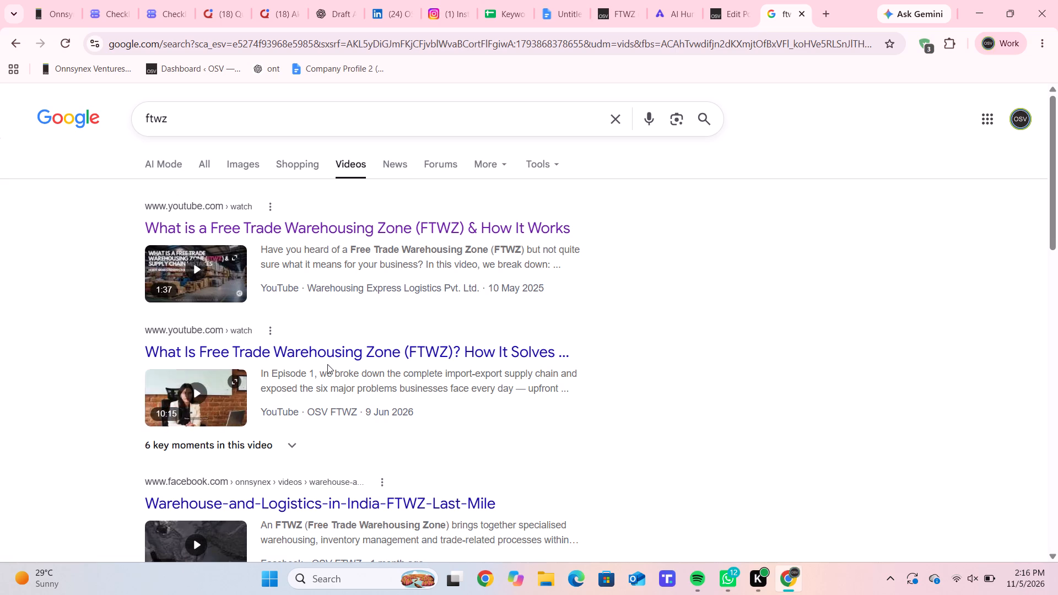
left_click(328, 359)
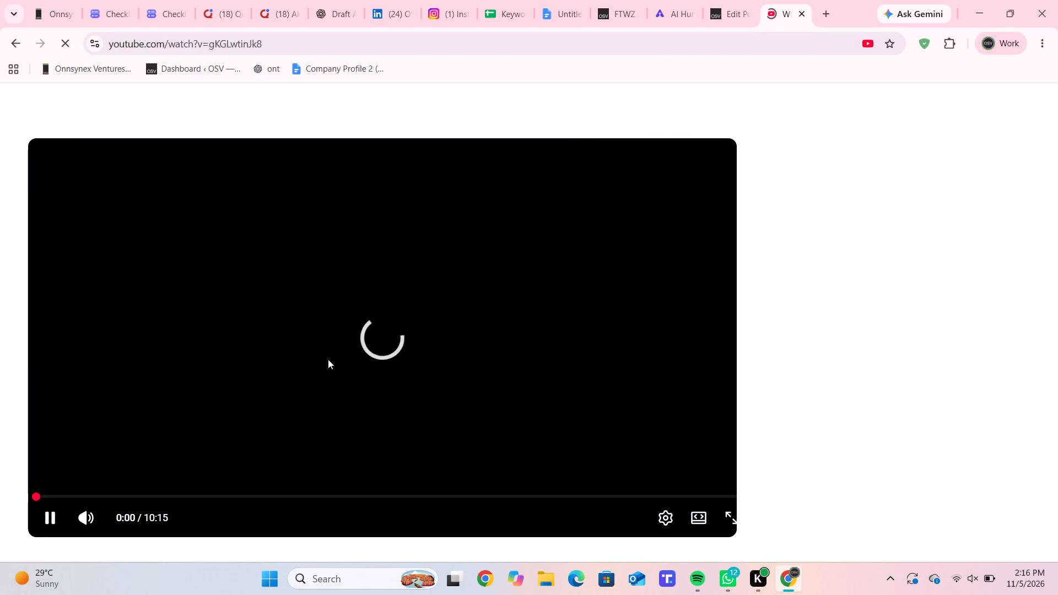
Copy the share link of OSV FTWZ's video "What Is Free Trade Warehousing Zone (FTWZ)?" and pause the video.
scroll(376, 468, "down", 1)
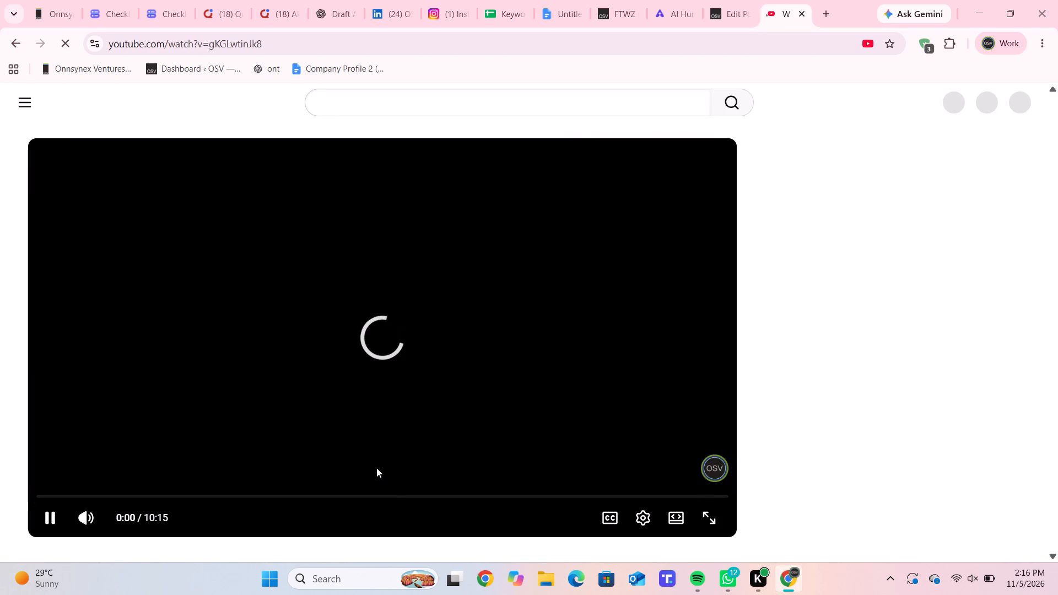
scroll(376, 468, "down", 1)
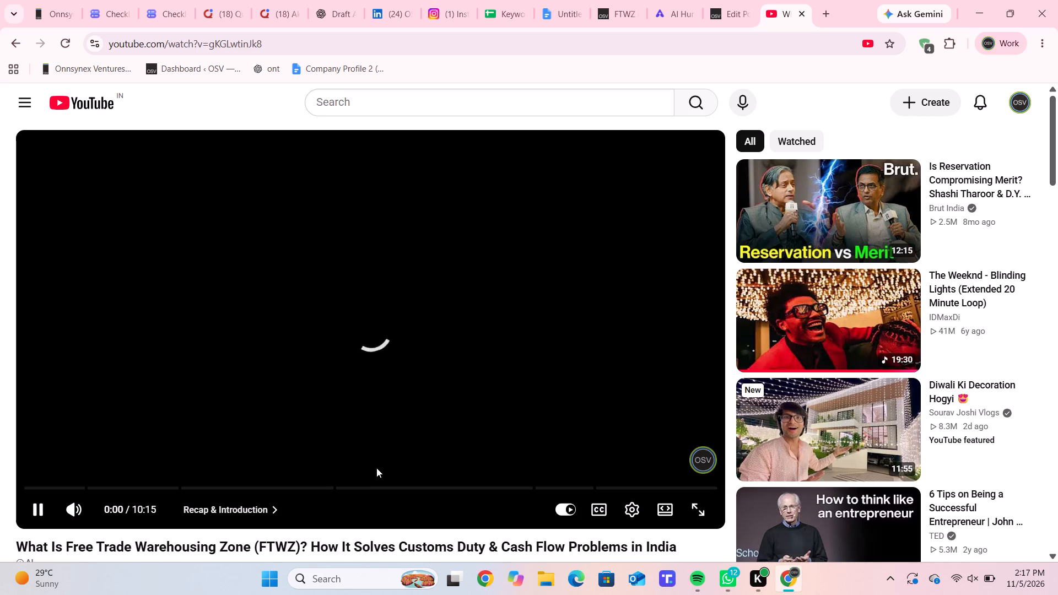
scroll(275, 554, "down", 2)
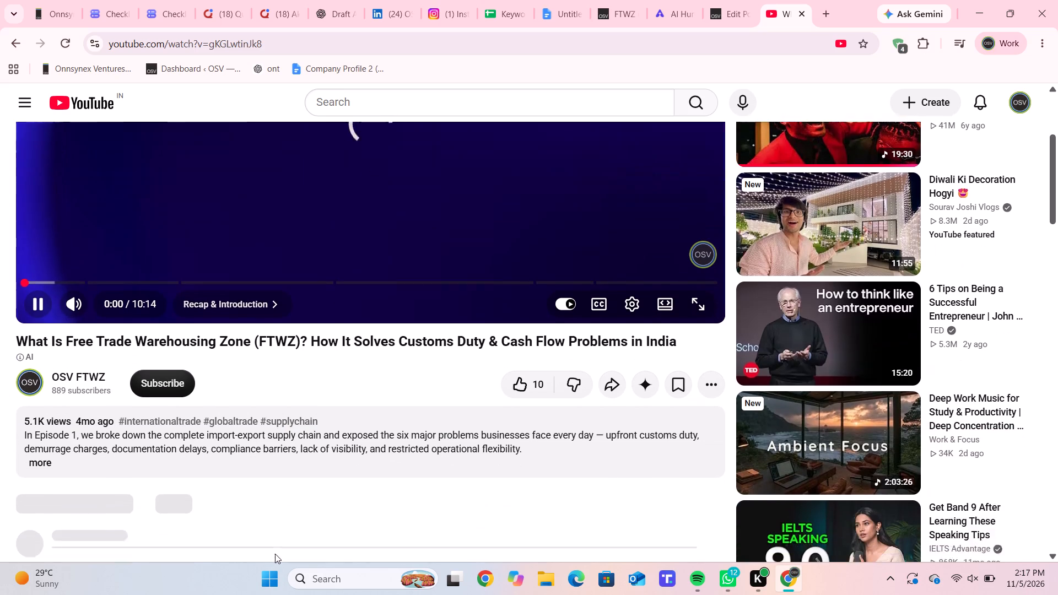
scroll(275, 554, "down", 1)
left_click(617, 383)
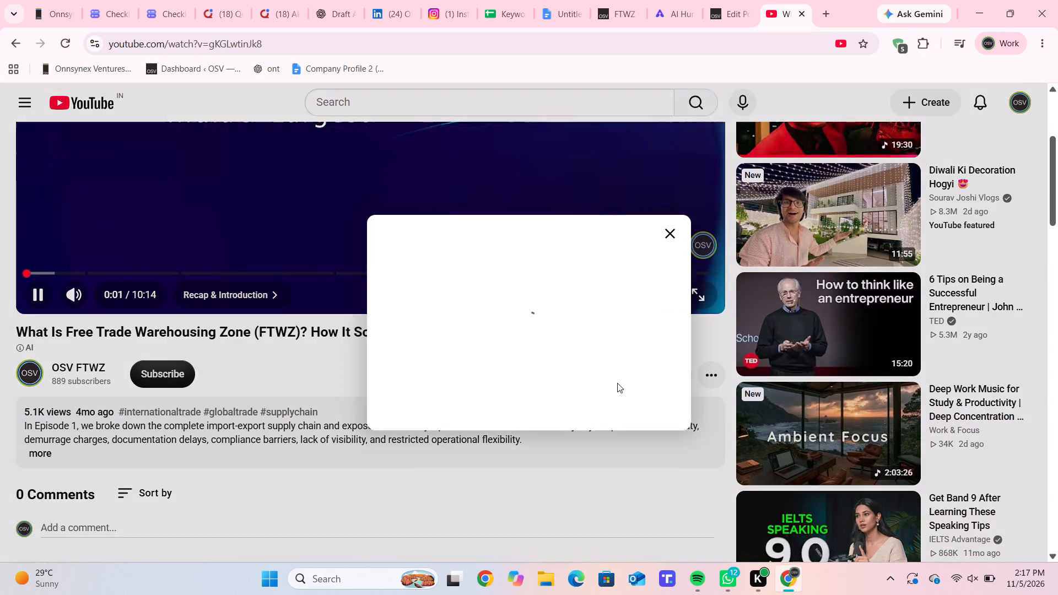
left_click(649, 349)
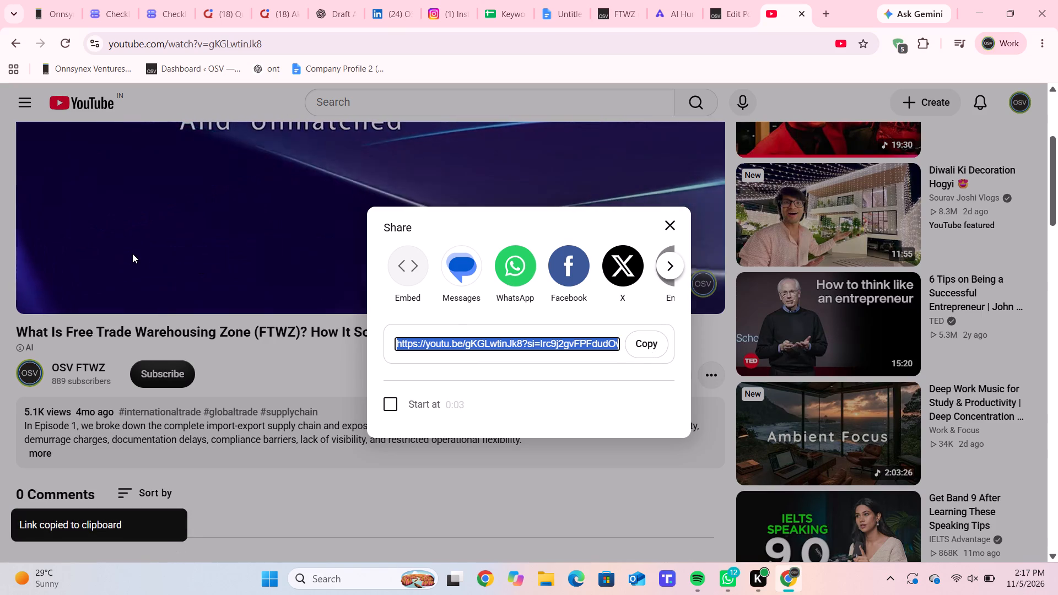
left_click(132, 253)
left_click(132, 253)
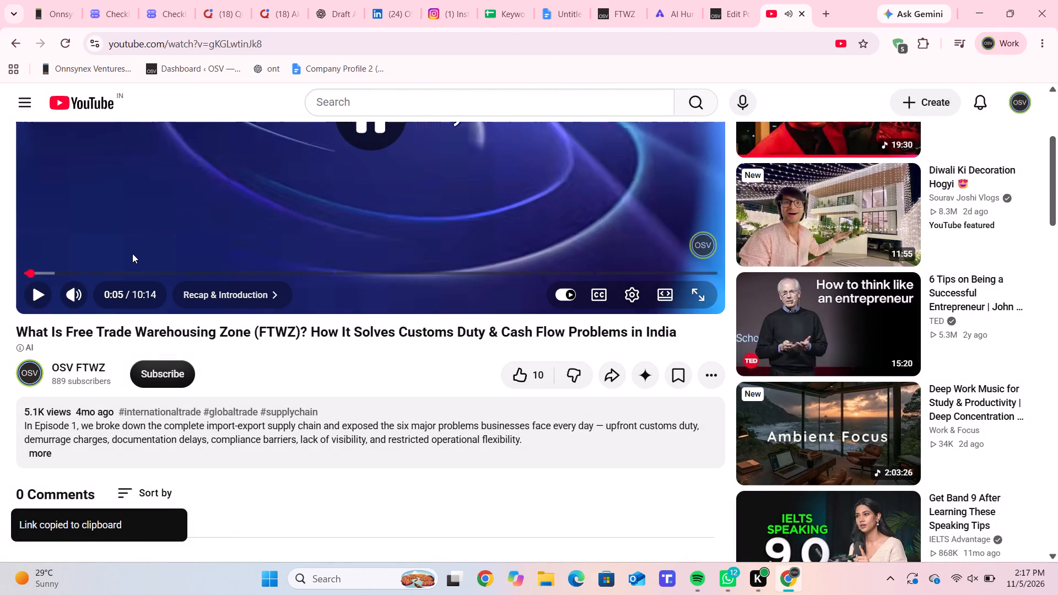
In the draft post's "How an FTWZ Supports Aluminium Import India Operations" section, link "Free Trade Warehousing Zone" to the copied youtu.be/gKGLwtinJk8 video link.
left_click(734, 15)
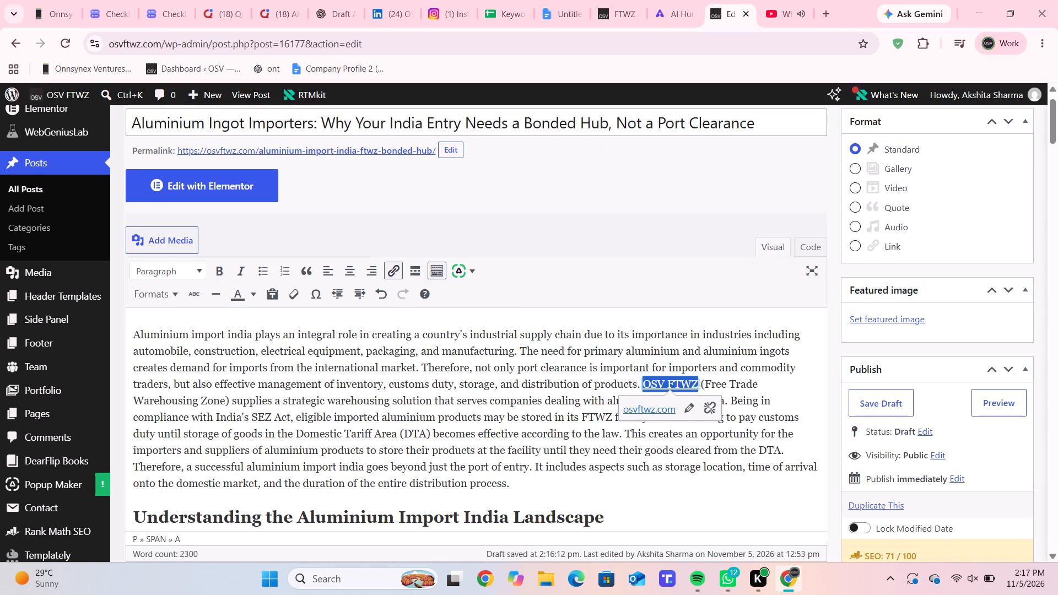
scroll(327, 392, "down", 8)
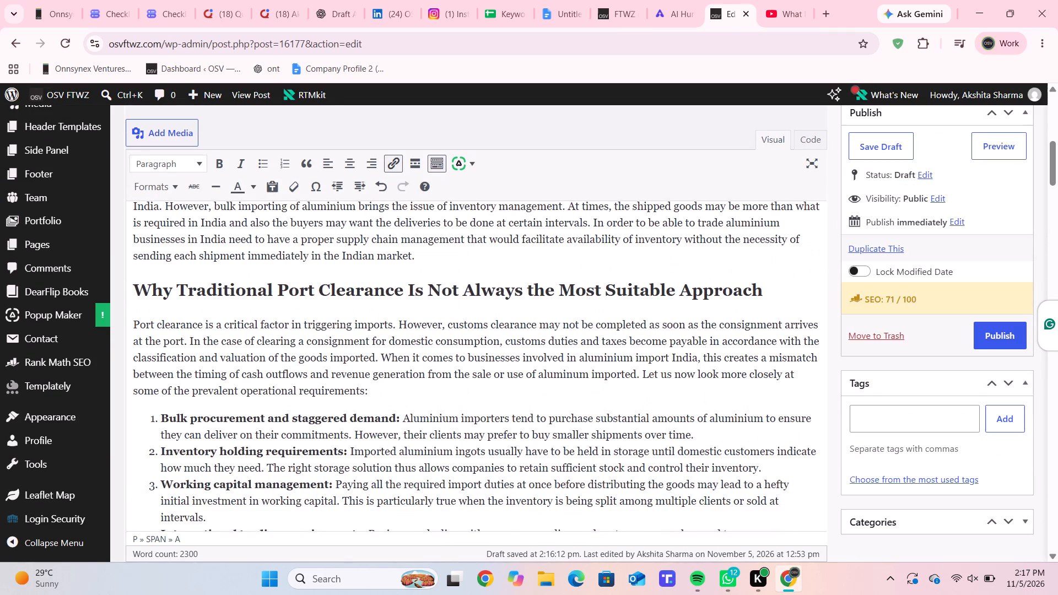
scroll(327, 392, "down", 3)
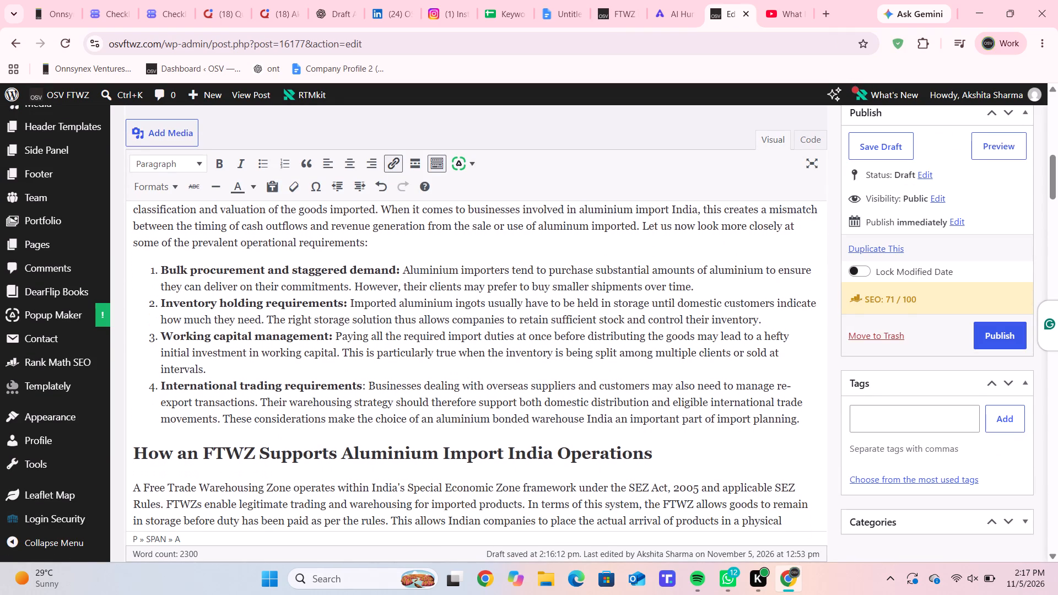
scroll(327, 392, "down", 3)
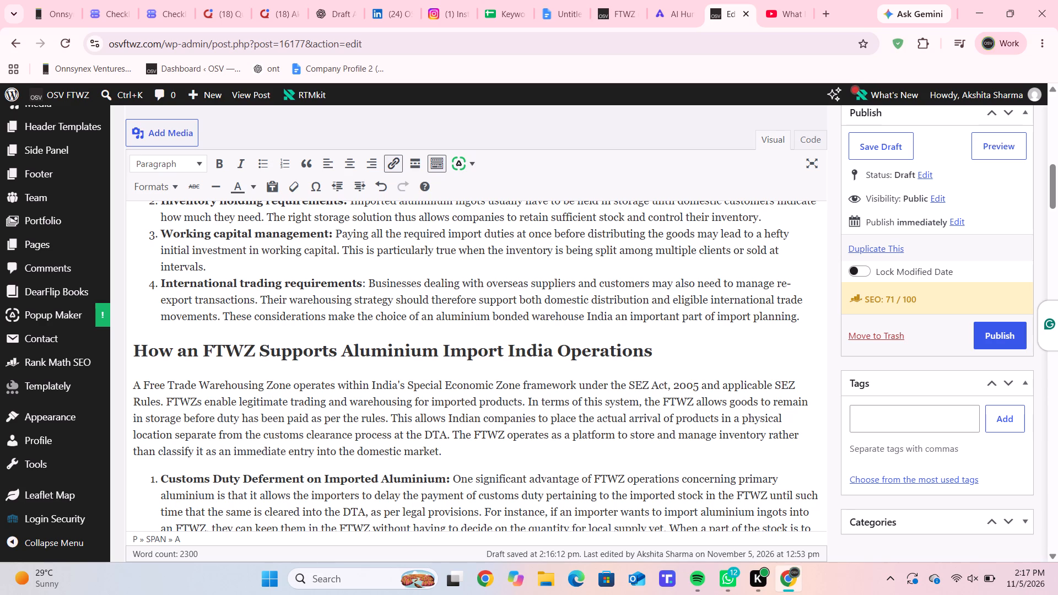
left_click_drag(292, 382, 144, 391)
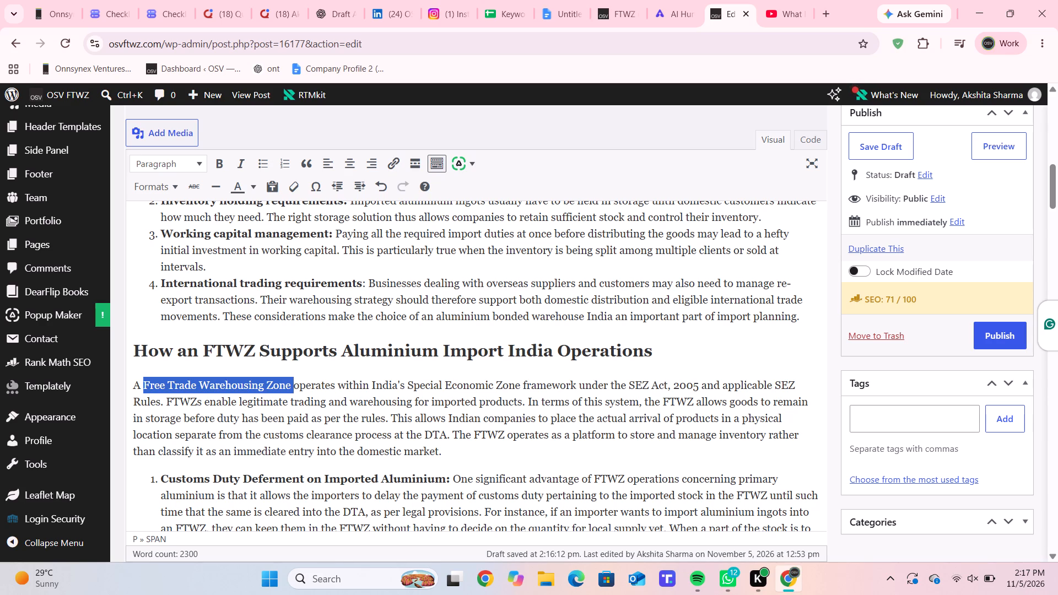
left_click(394, 164)
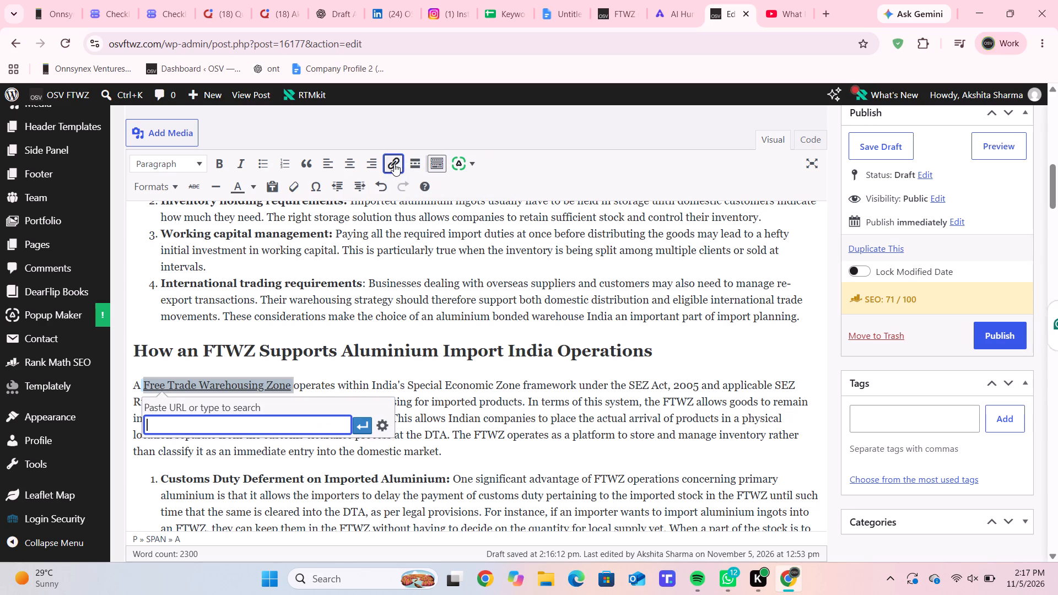
key("ctrl+v")
key("Return")
key("backslash")
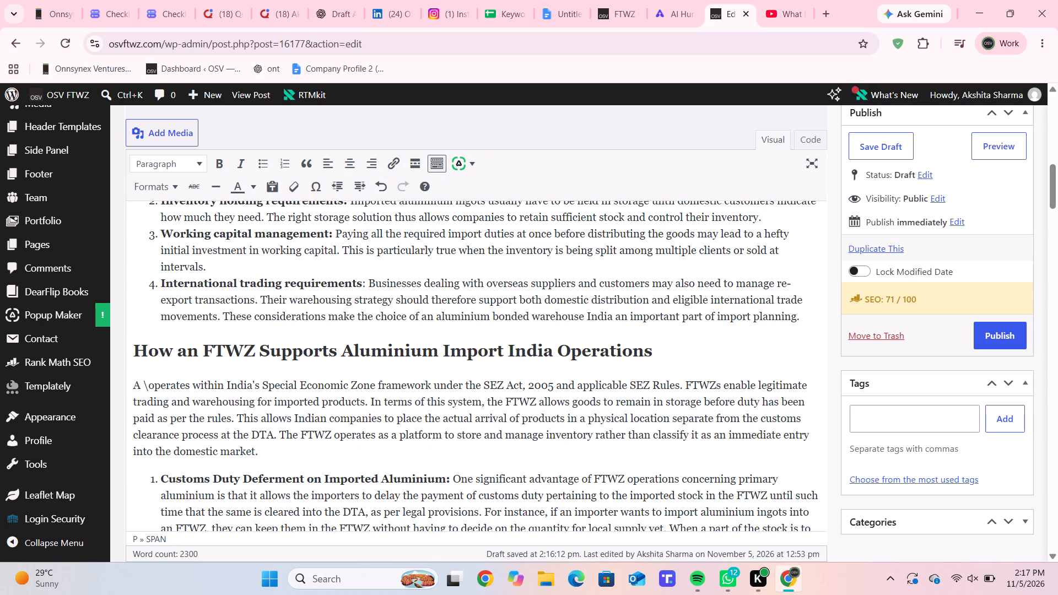
key("ctrl+z")
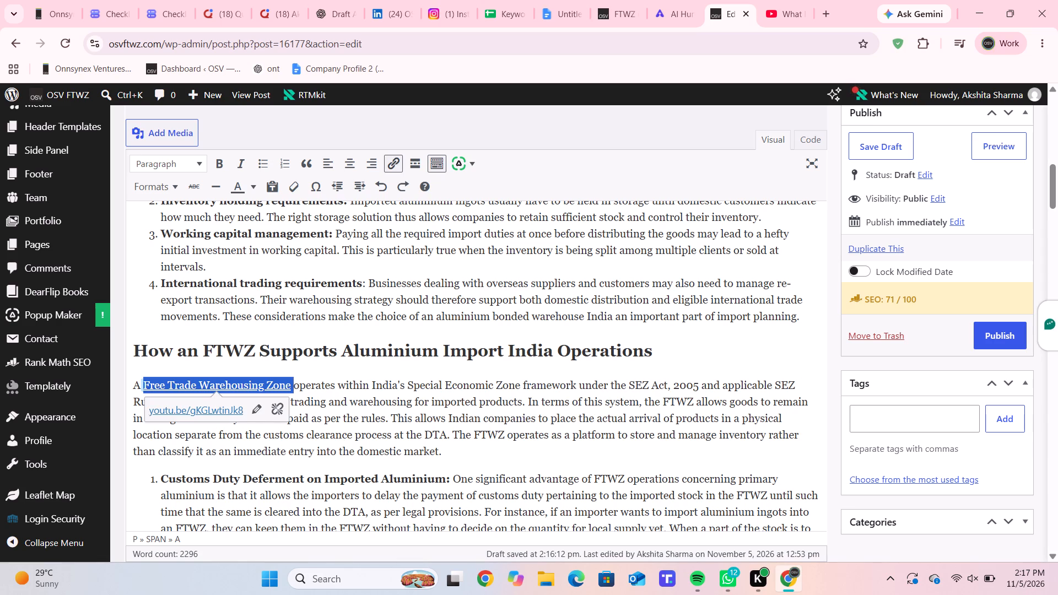
left_click(369, 492)
Examine the post's Rank Math checks under Basic SEO, Additional and Title Readability for remaining errors.
scroll(369, 492, "down", 8)
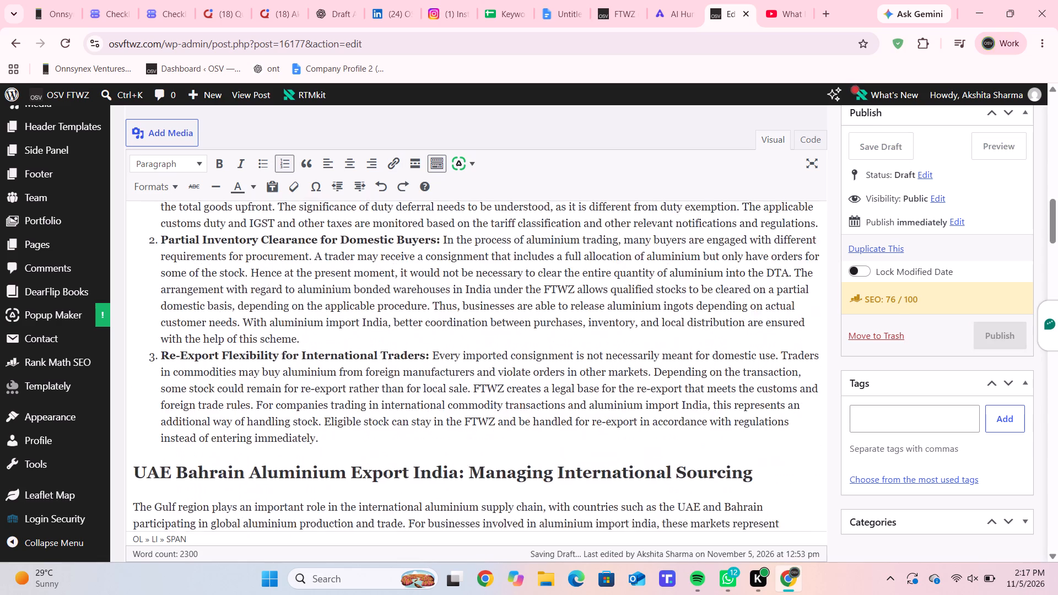
scroll(369, 492, "down", 17)
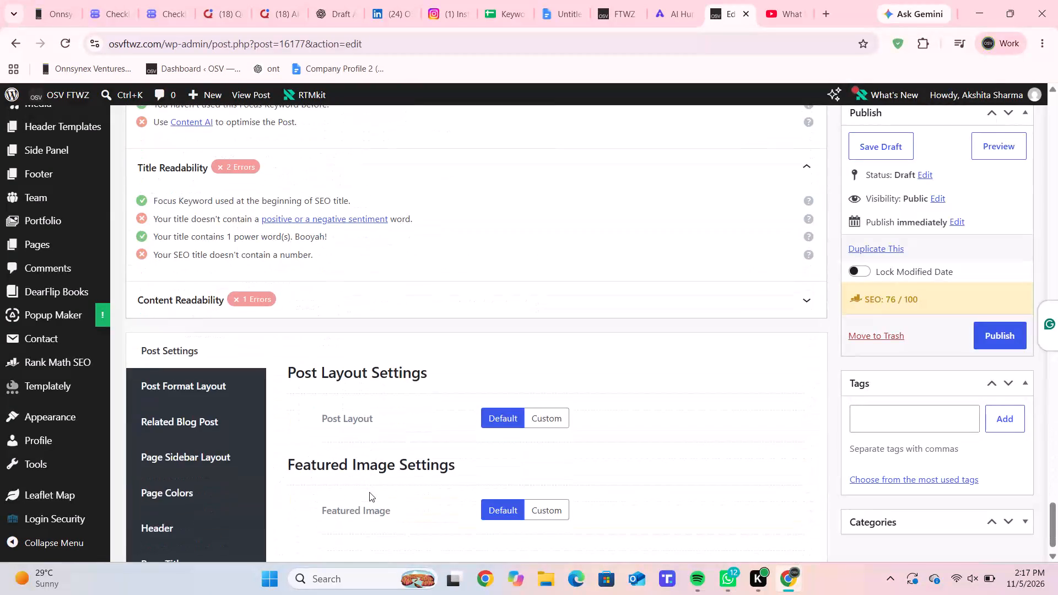
scroll(369, 492, "up", 3)
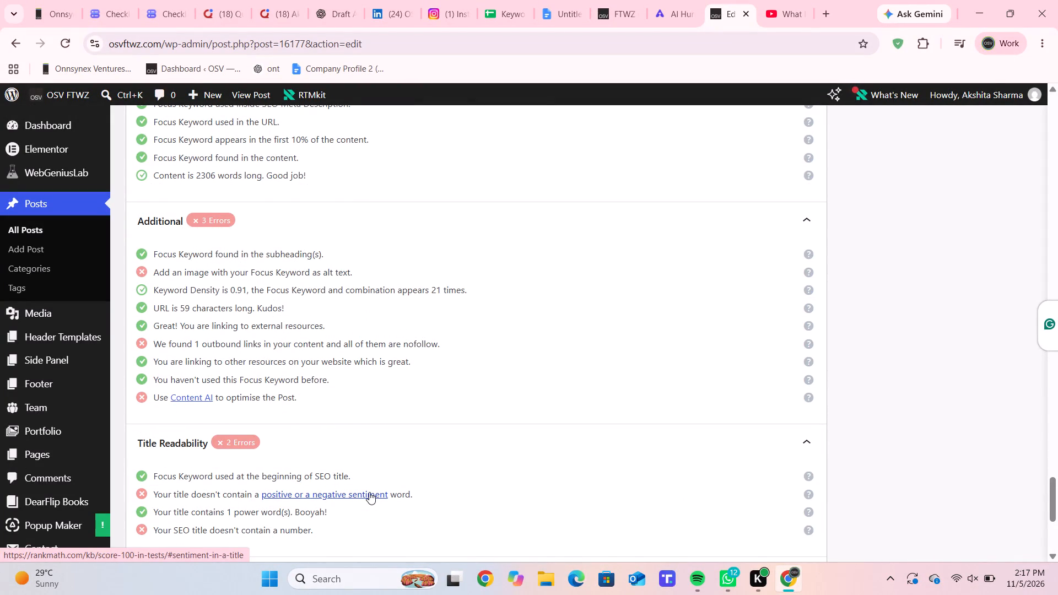
scroll(369, 492, "up", 1)
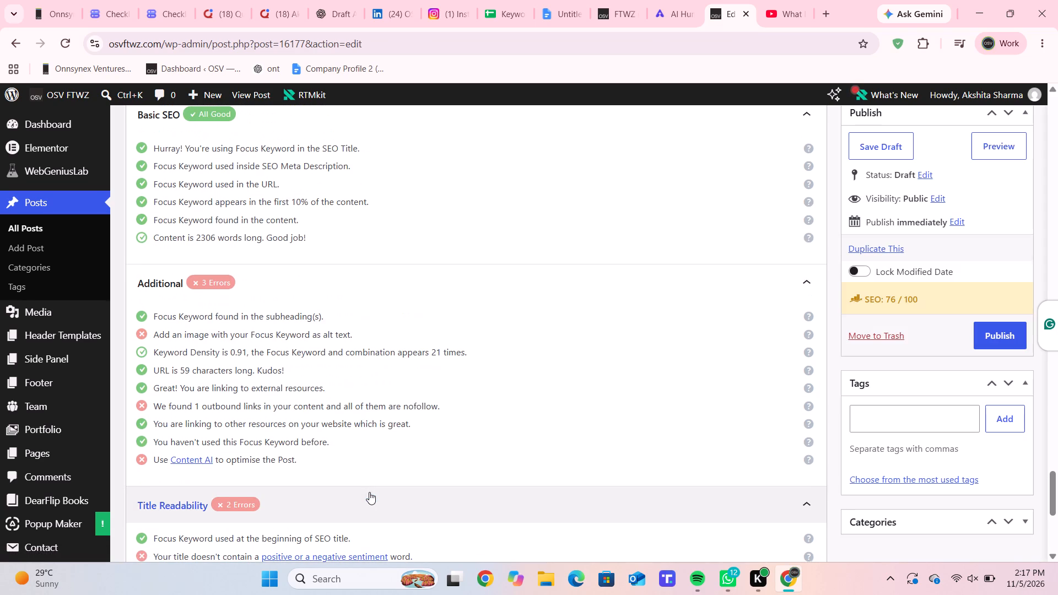
scroll(369, 492, "up", 3)
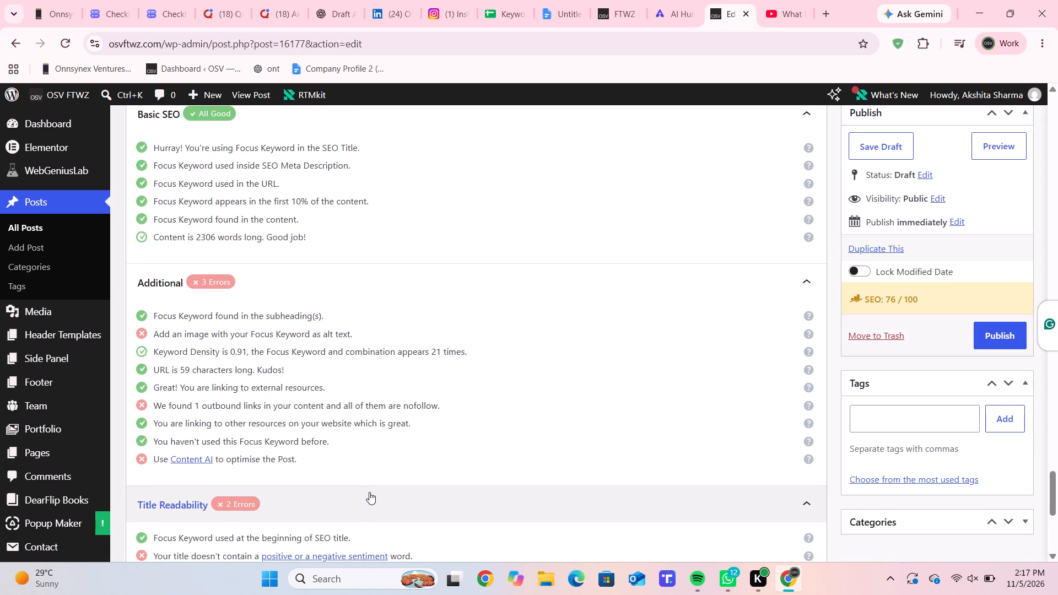
scroll(369, 492, "up", 1)
left_click(833, 0)
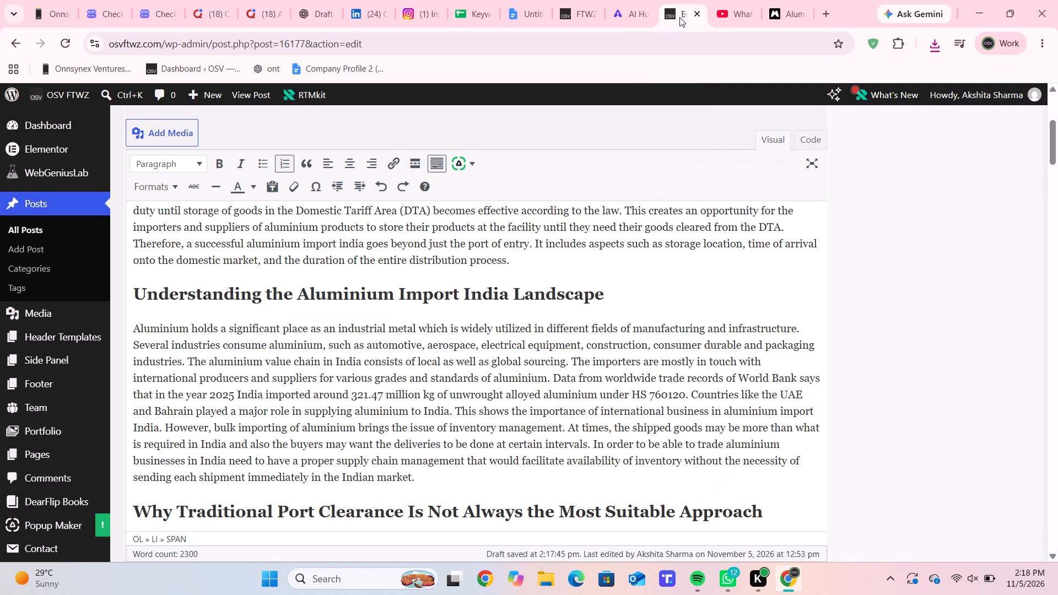
scroll(522, 326, "up", 12)
scroll(502, 318, "down", 5)
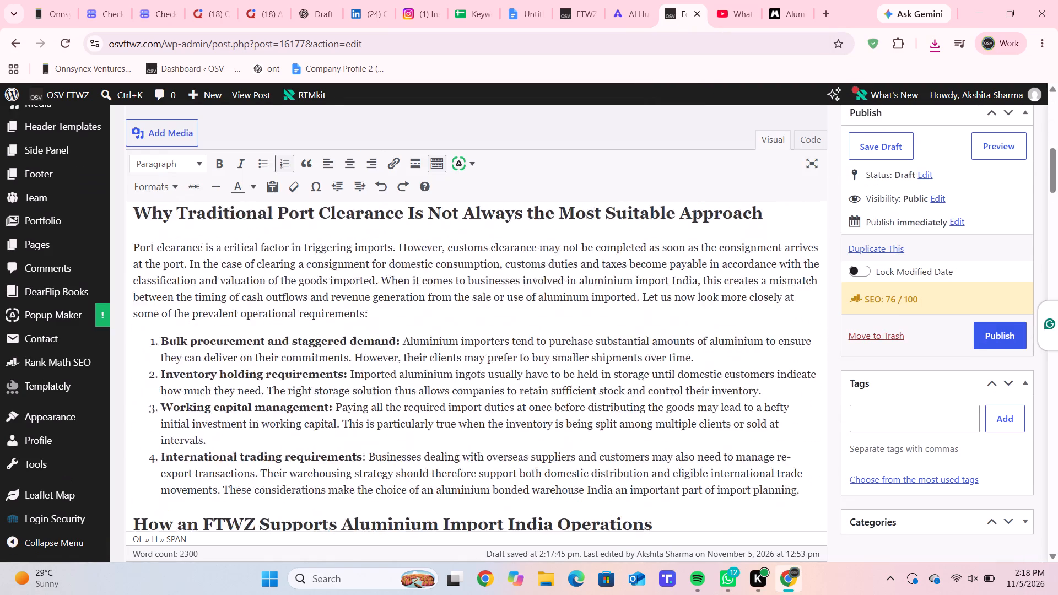
scroll(502, 318, "down", 17)
scroll(502, 318, "down", 4)
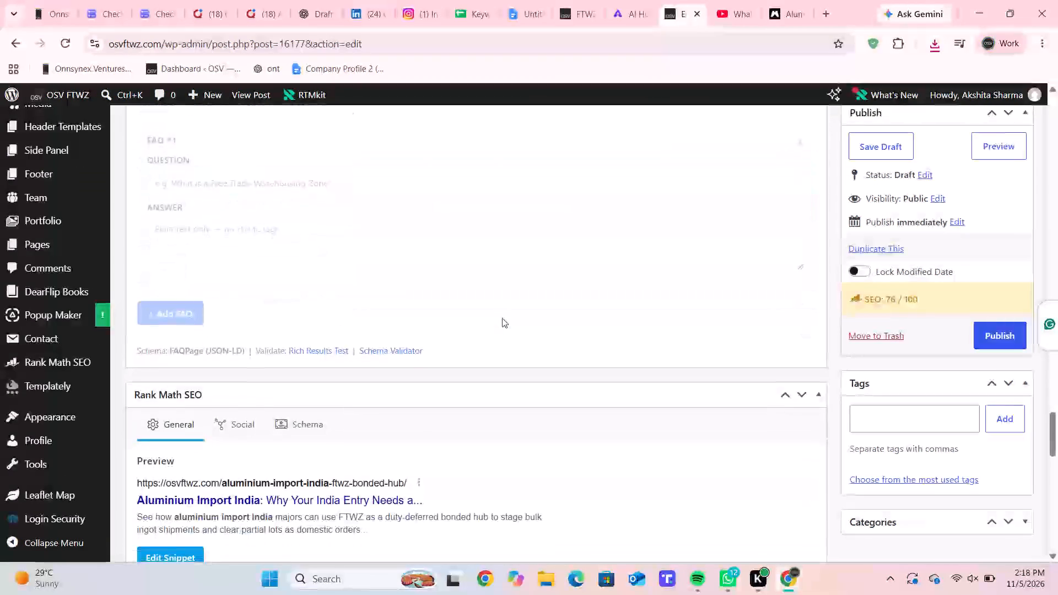
scroll(502, 318, "down", 4)
scroll(218, 396, "up", 3)
scroll(177, 296, "up", 1)
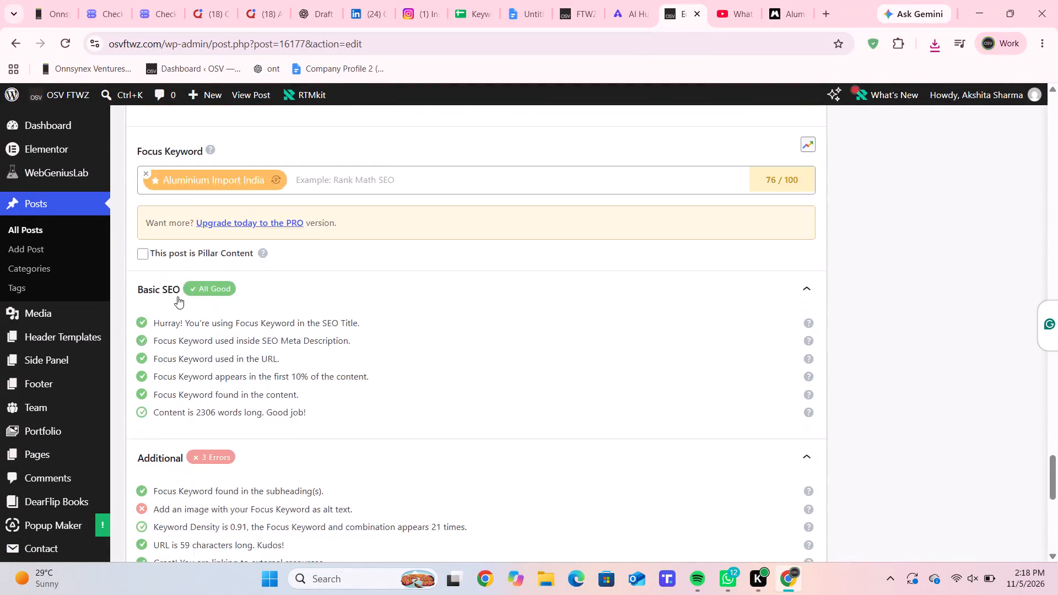
scroll(177, 296, "up", 2)
left_click(157, 253)
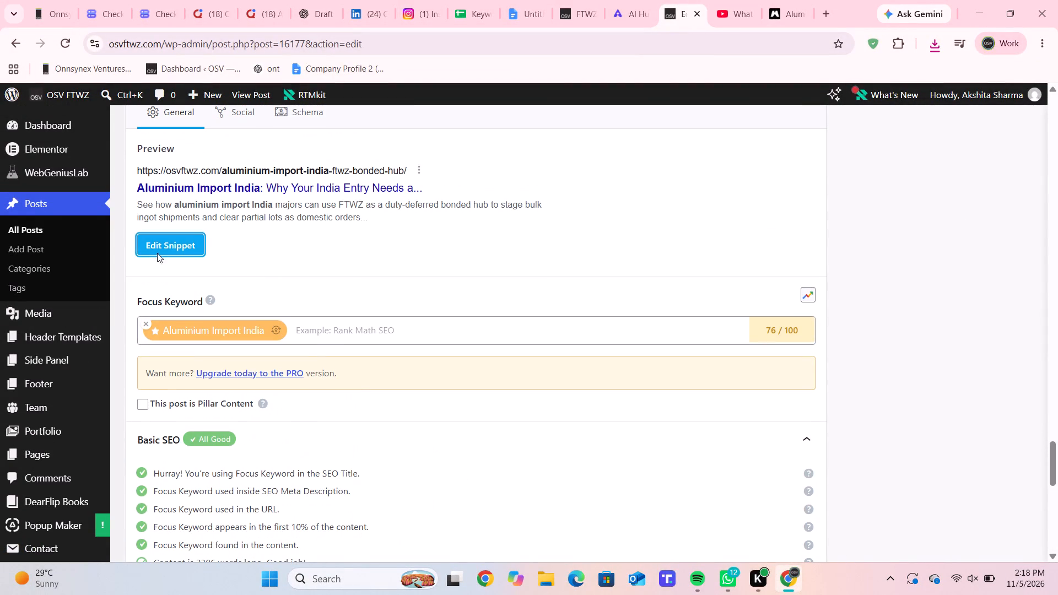
left_click(494, 352)
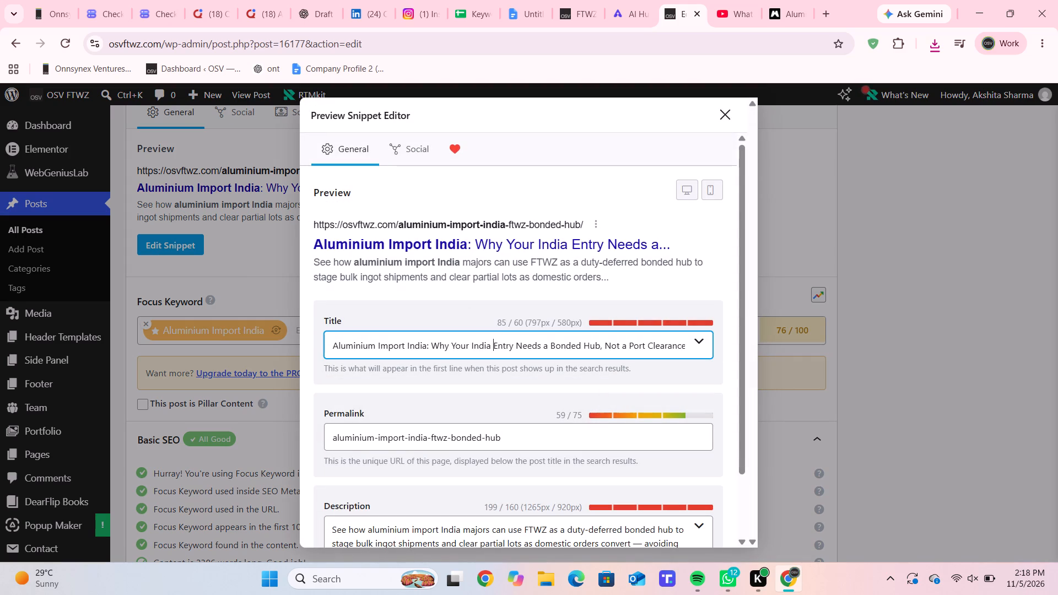
left_click(494, 352)
key("ctrl+a")
key("ctrl+c")
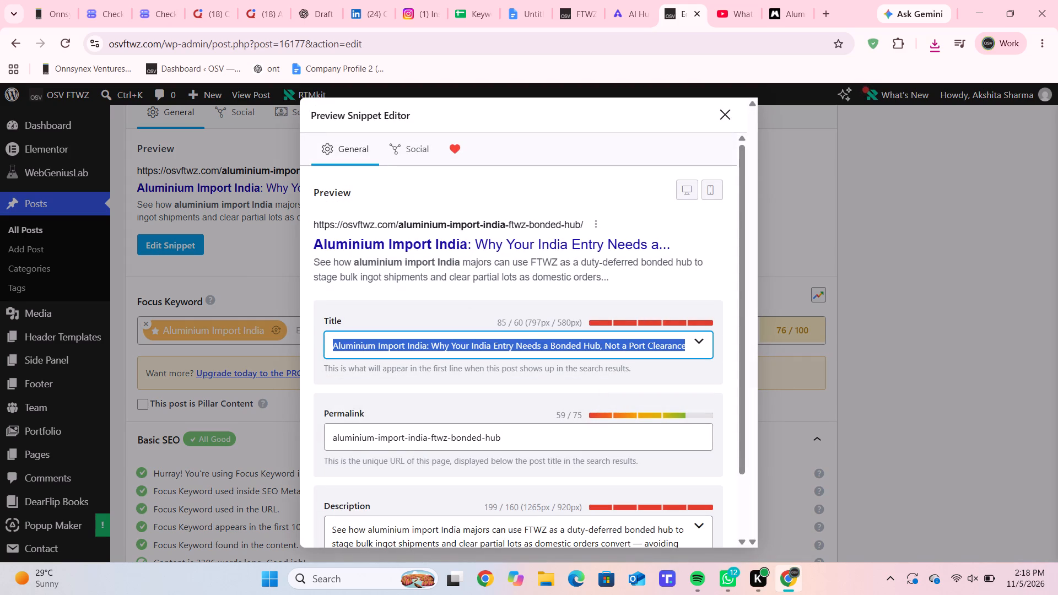
key("ctrl+c")
left_click(727, 123)
Upload portrait-young-worker-hard-hat-large-metalworking-plant.jpg from Downloads as the post's featured image candidate.
scroll(751, 205, "up", 7)
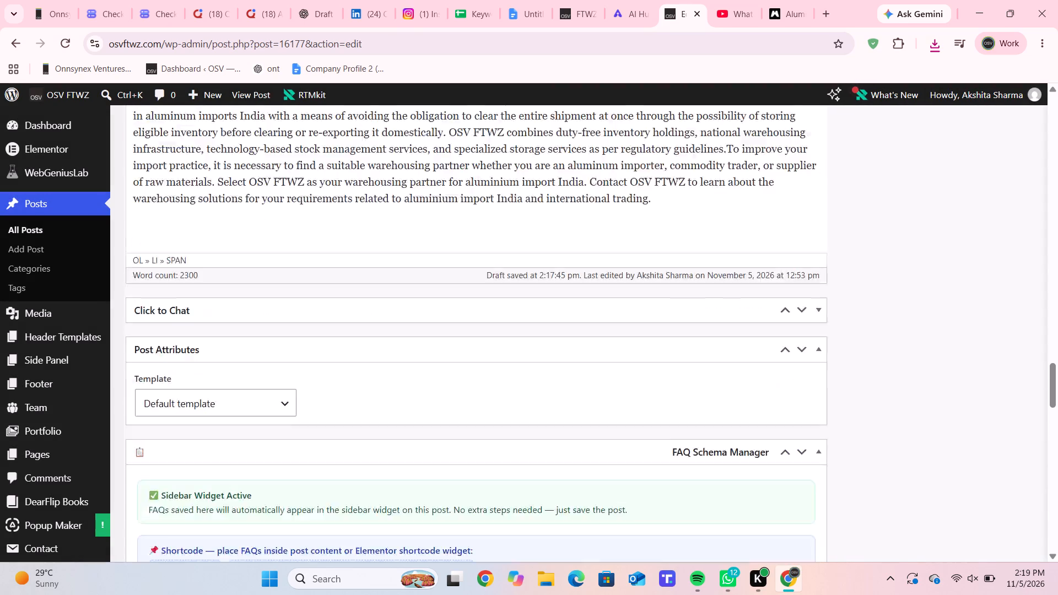
scroll(751, 205, "up", 16)
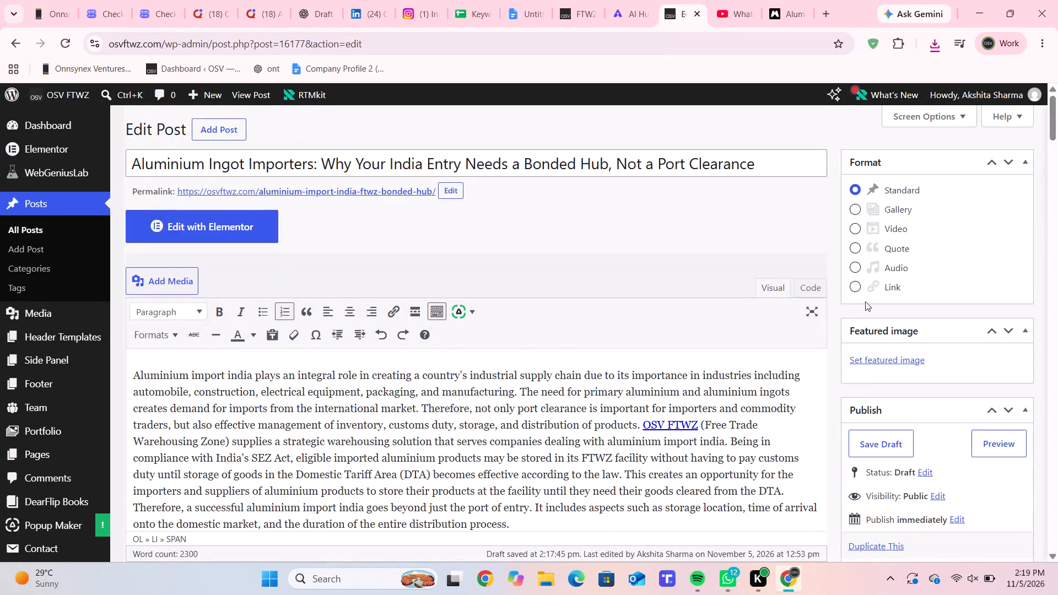
left_click(878, 363)
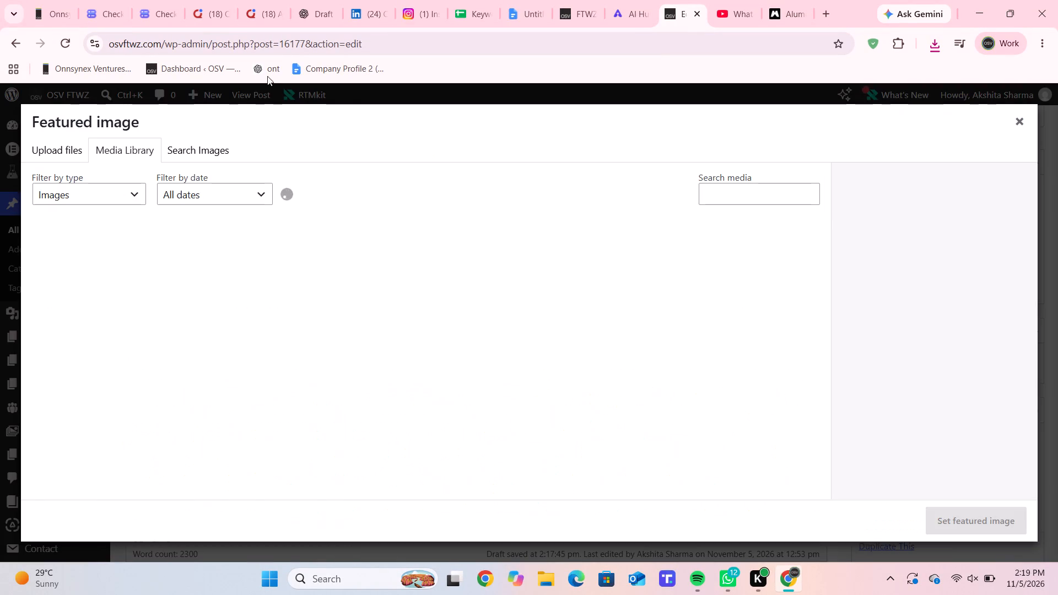
left_click(37, 154)
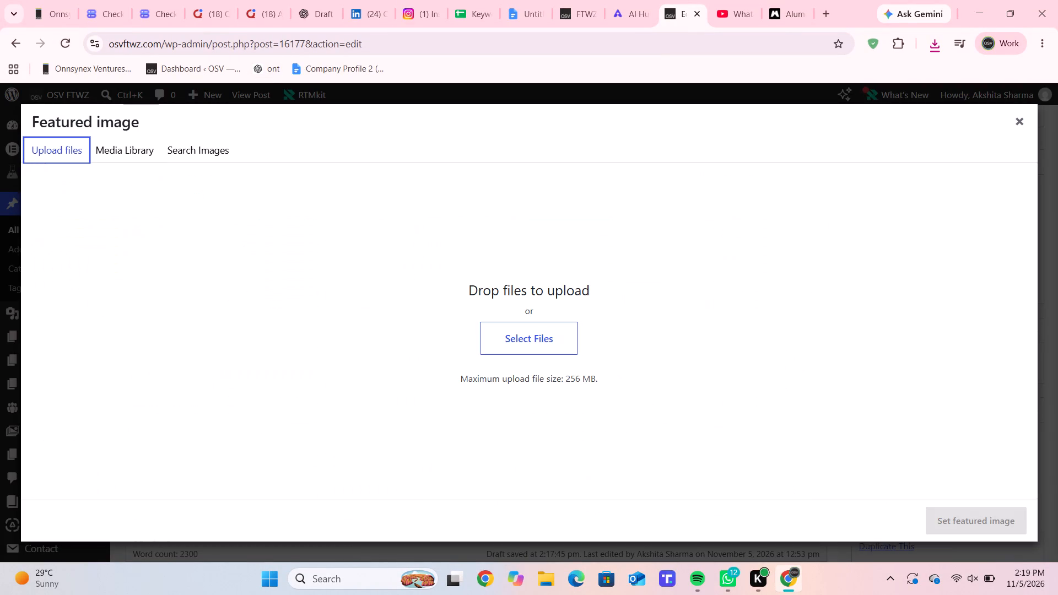
left_click(508, 327)
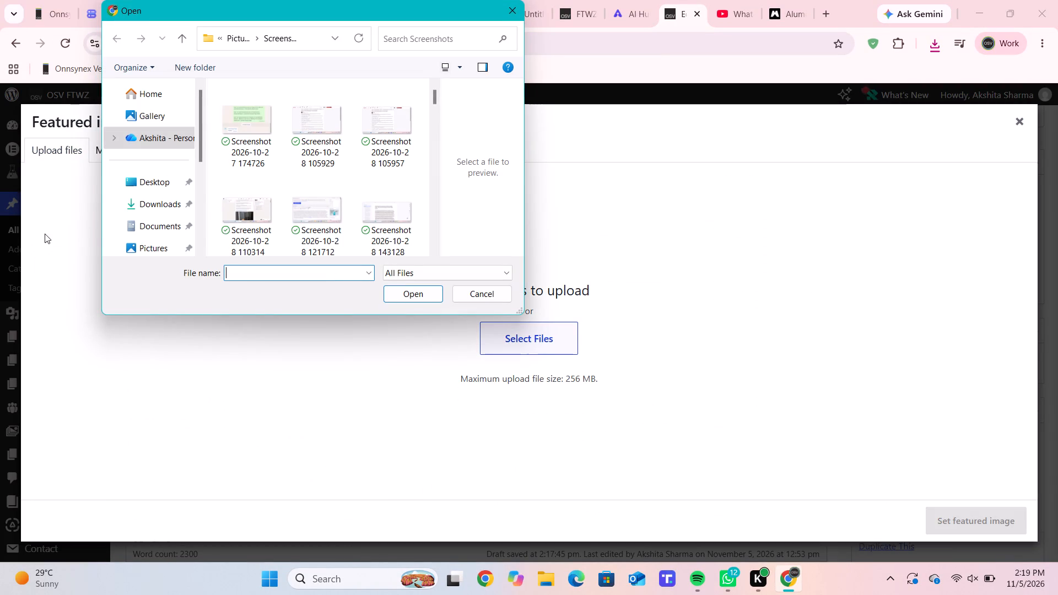
left_click(136, 200)
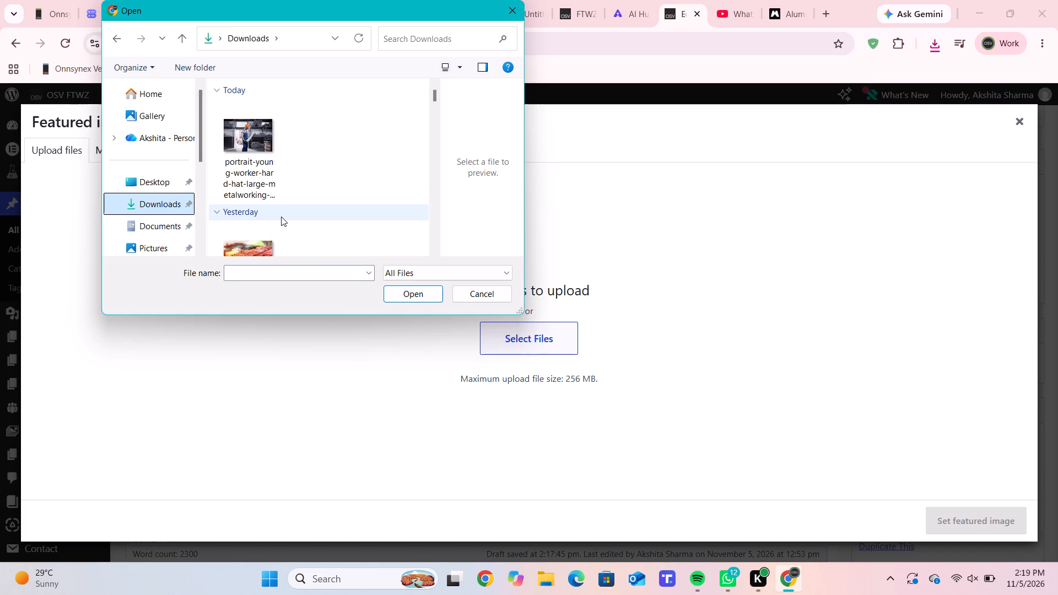
double_click(240, 152)
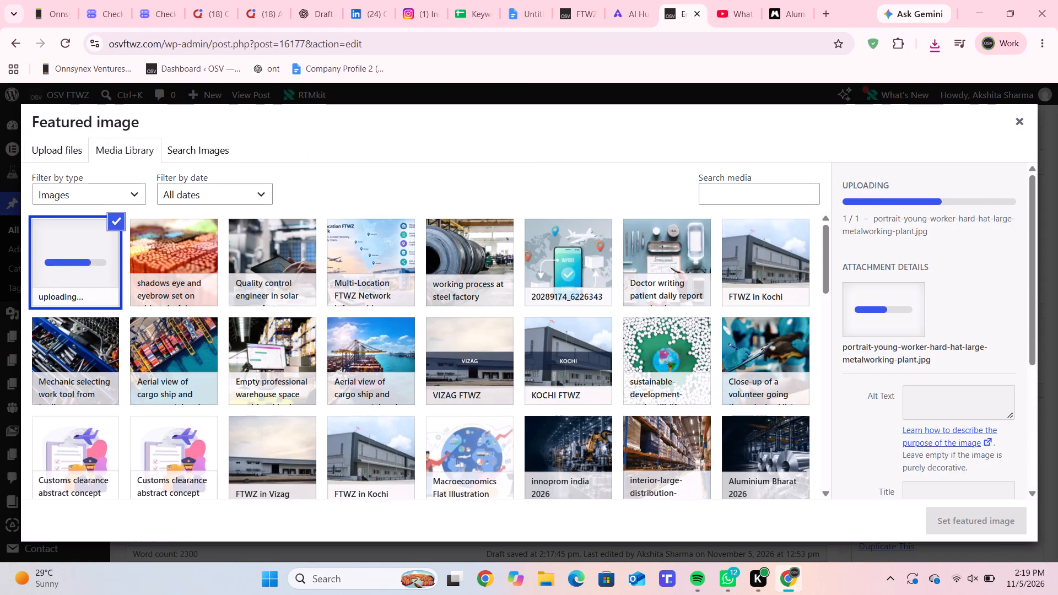
Paste the copied title "Aluminium Import India: Why Your India Entry Needs a Bonded Hub, Not a Port Clearance" as alt text and set the featured image.
left_click(954, 399)
left_click(954, 399)
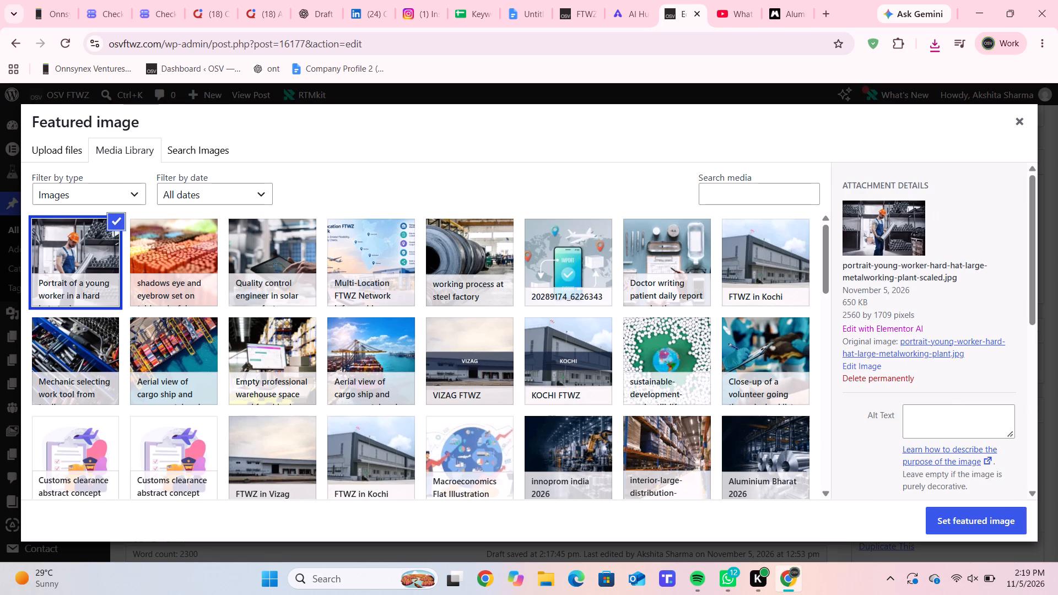
left_click(953, 431)
key("ctrl+v")
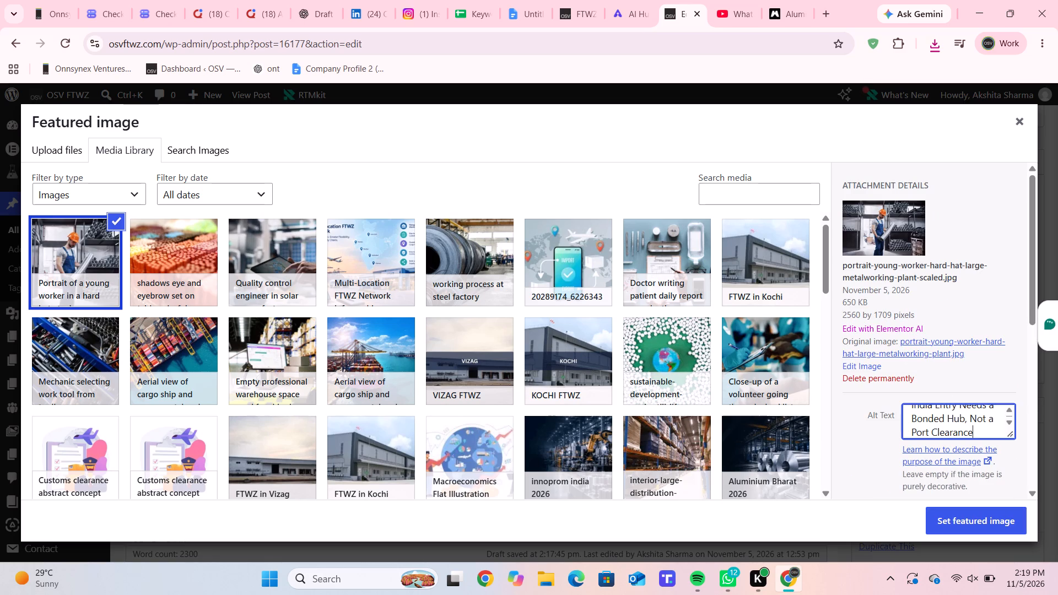
scroll(953, 431, "right", 1)
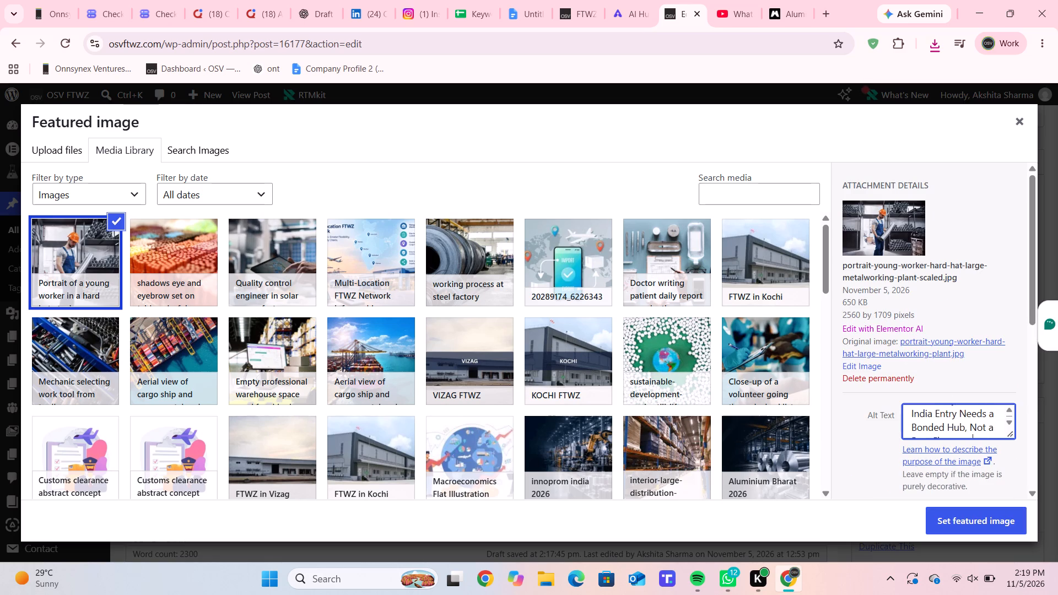
scroll(953, 431, "right", 2)
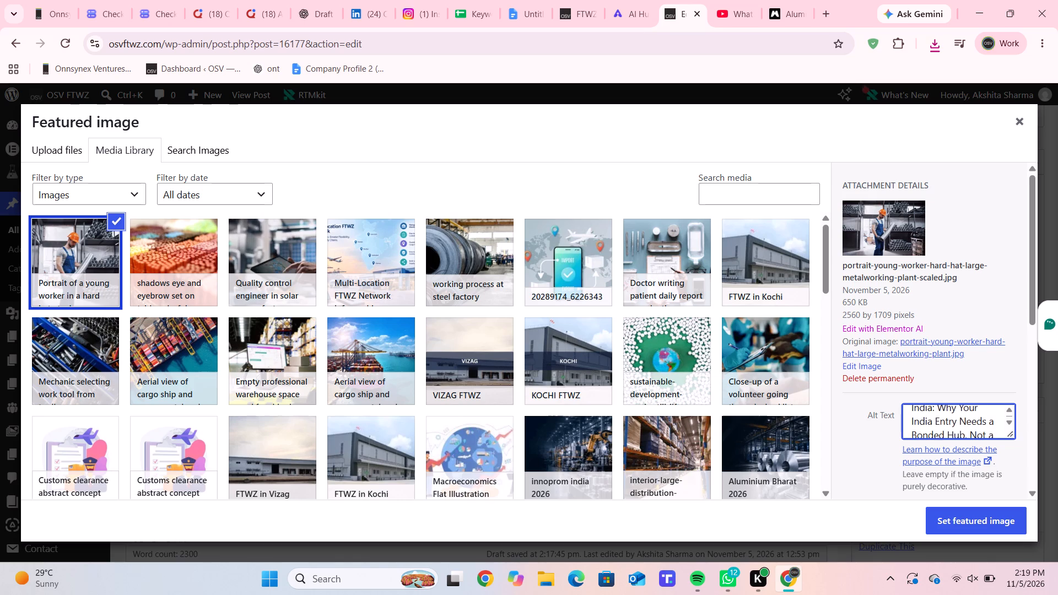
scroll(953, 431, "right", 3)
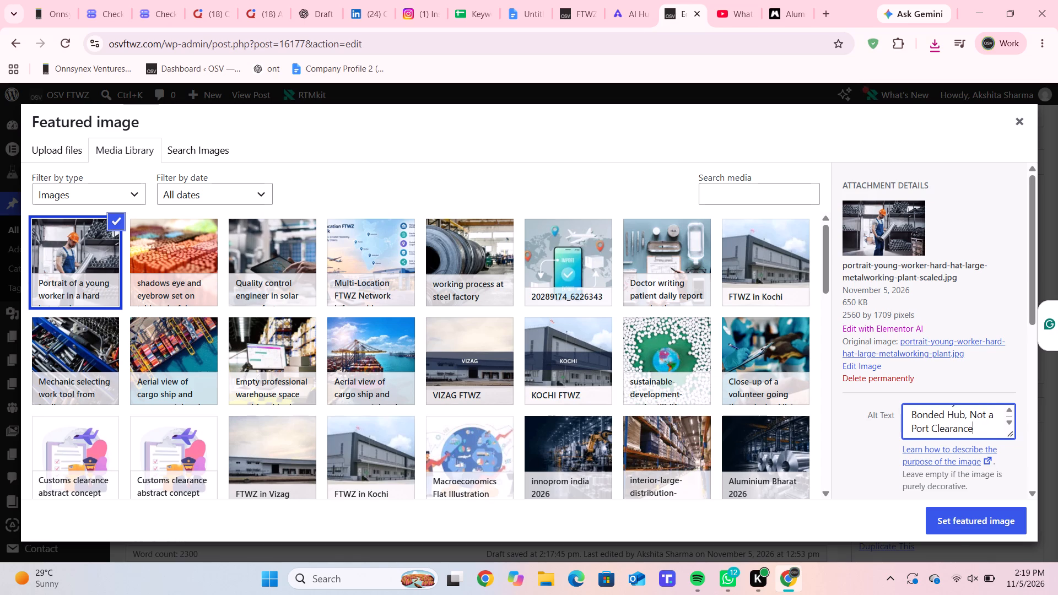
left_click(954, 528)
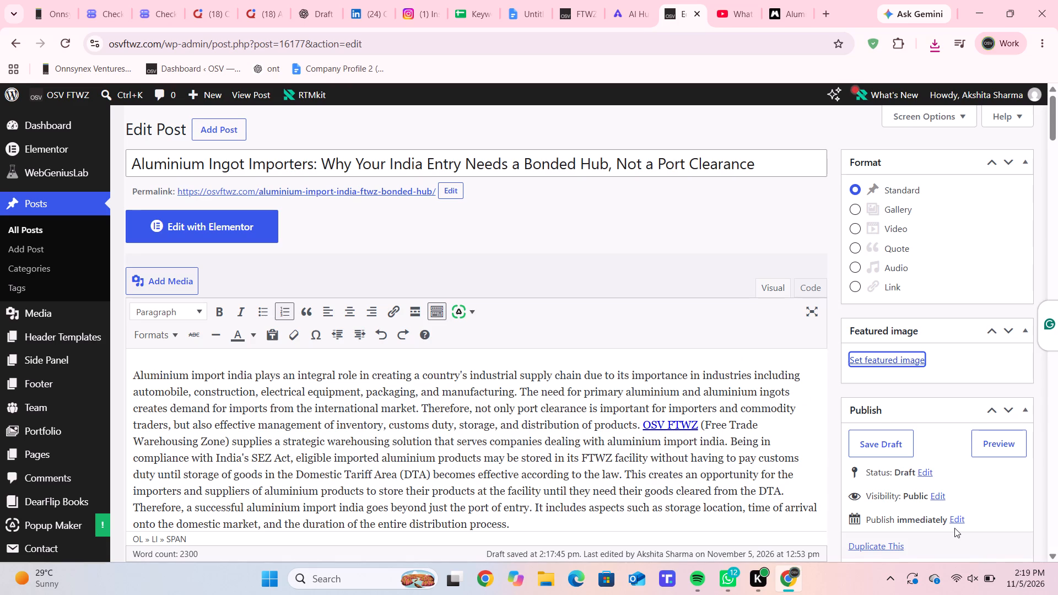
Check the featured image on the draft and publish the post.
scroll(937, 477, "down", 2)
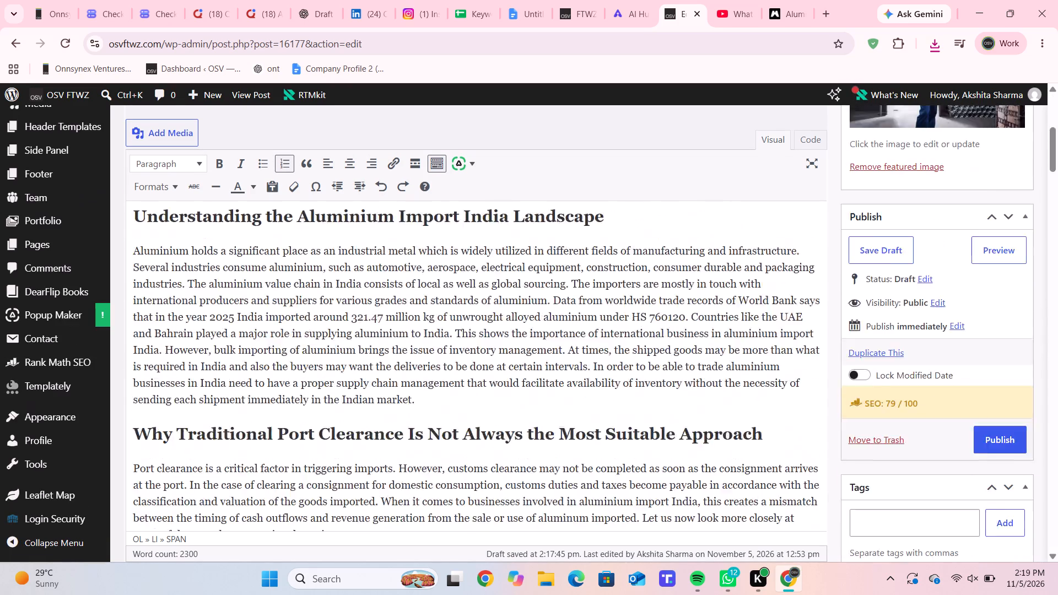
scroll(937, 477, "up", 10)
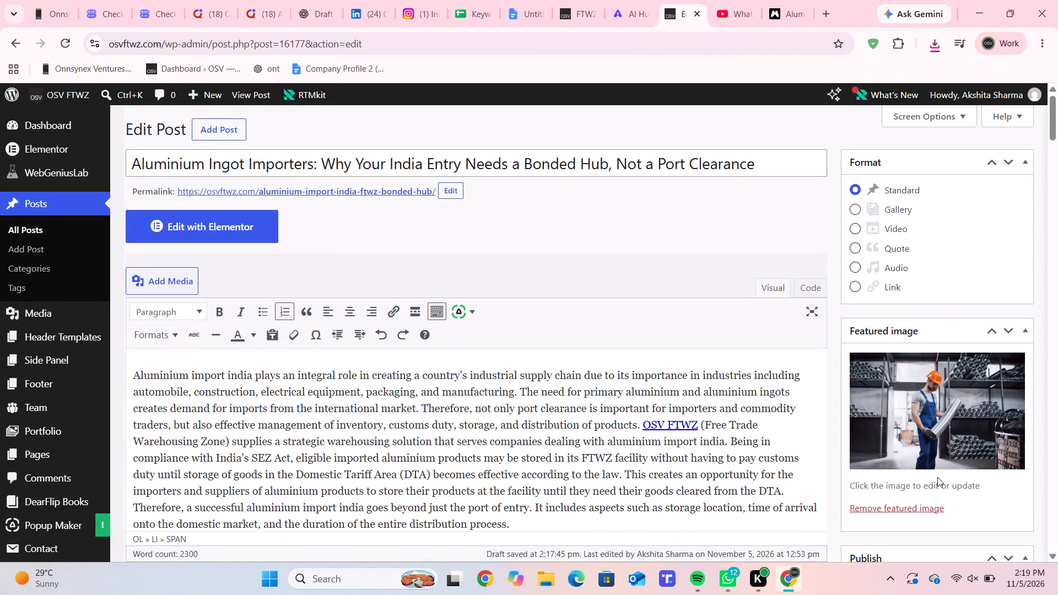
scroll(921, 360, "down", 1)
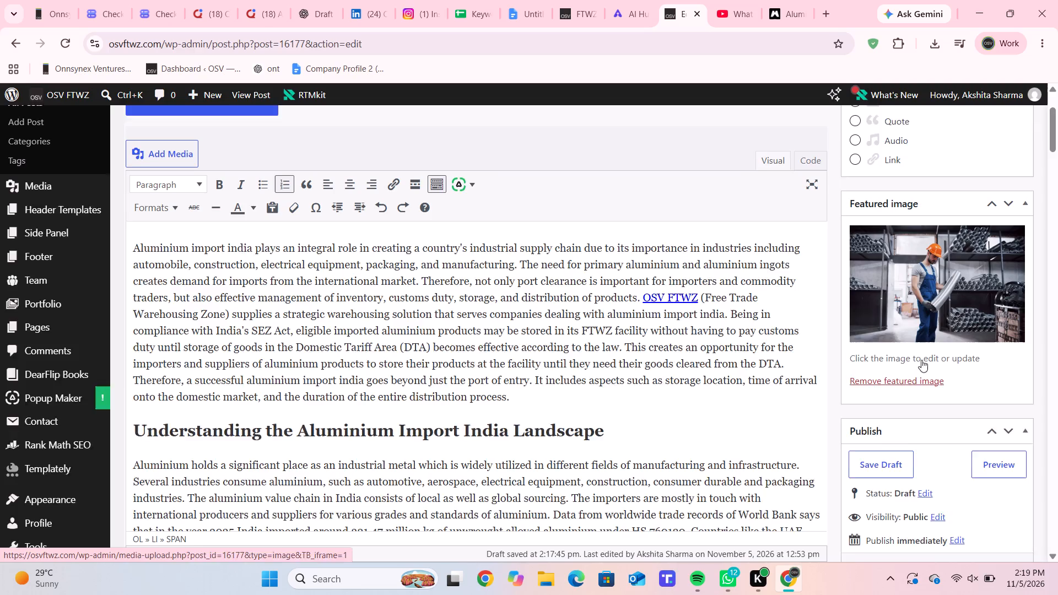
scroll(921, 360, "down", 1)
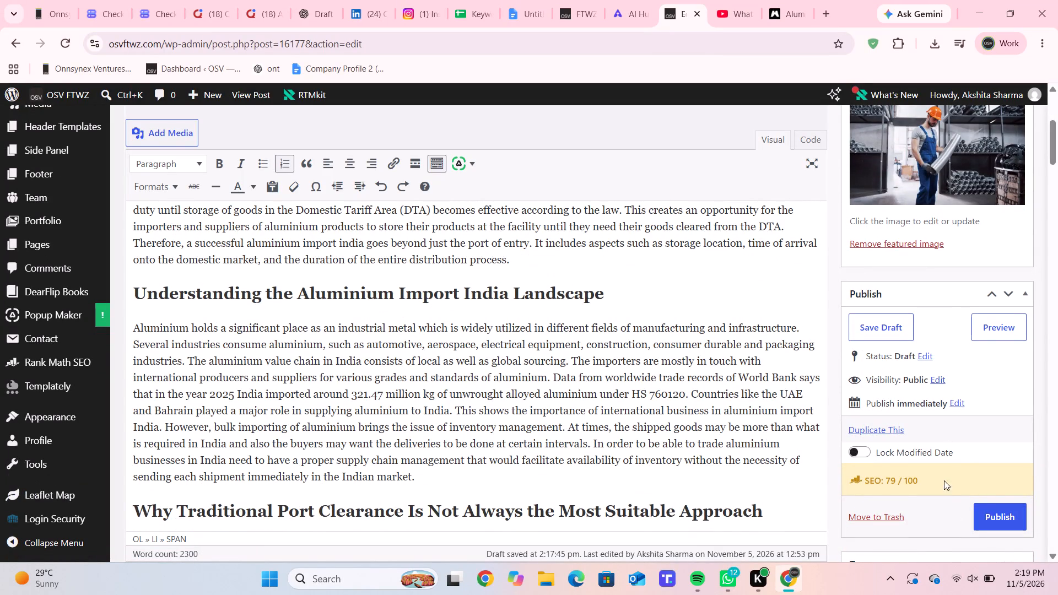
left_click(998, 515)
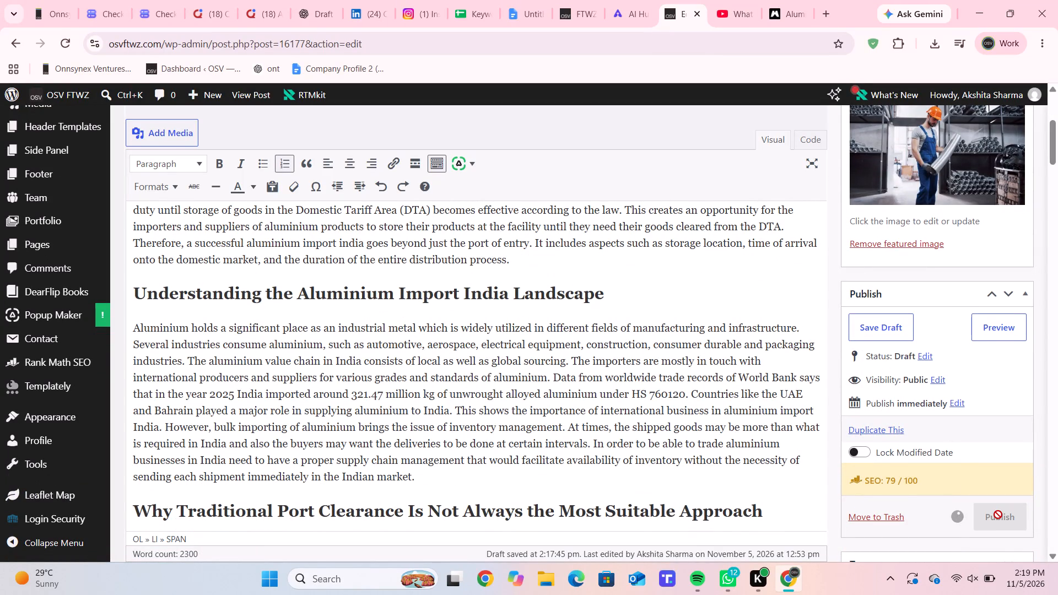
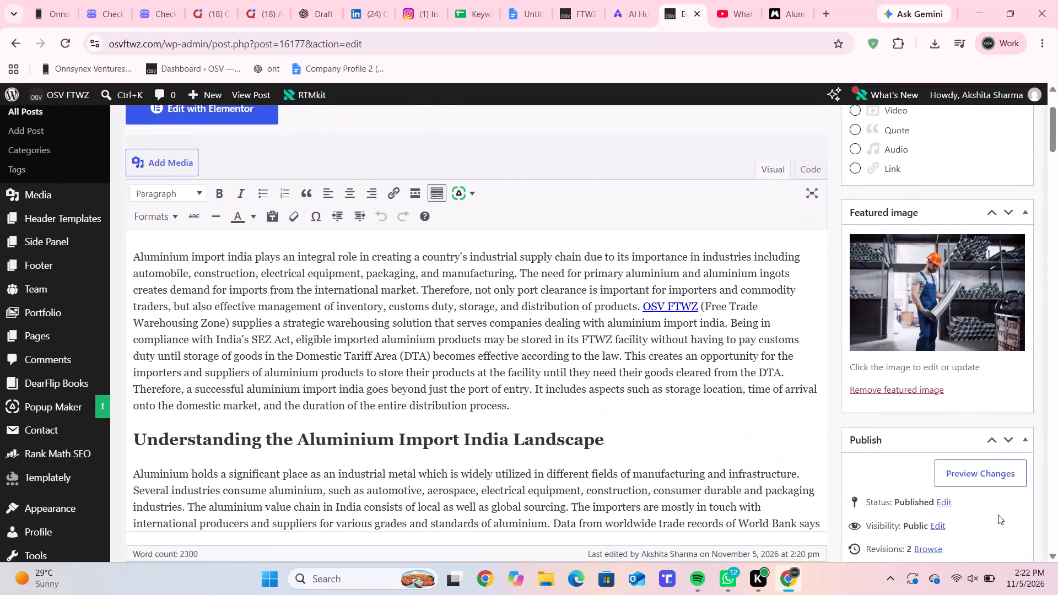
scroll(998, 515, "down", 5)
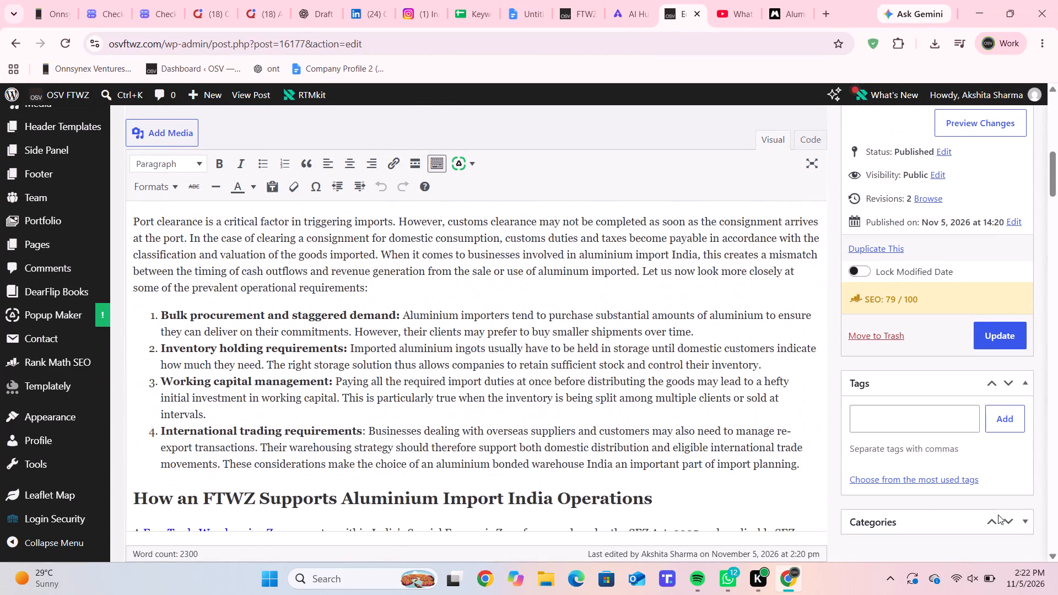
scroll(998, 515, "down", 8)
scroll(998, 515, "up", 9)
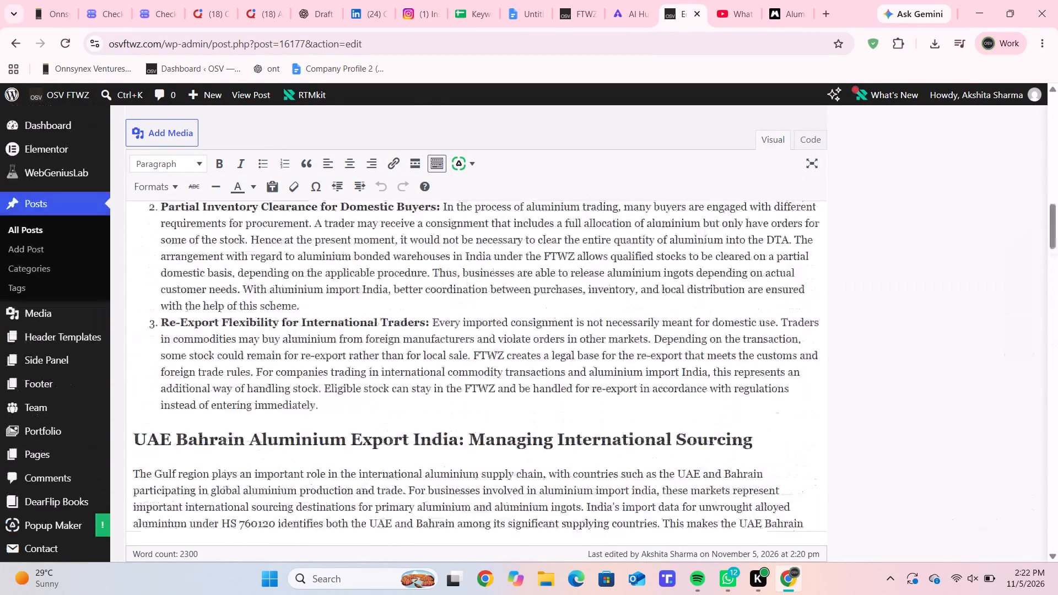
Return to the Onnsynex doer dashboard with the Checklist and Delegation tables and reload the page.
left_click(61, 0)
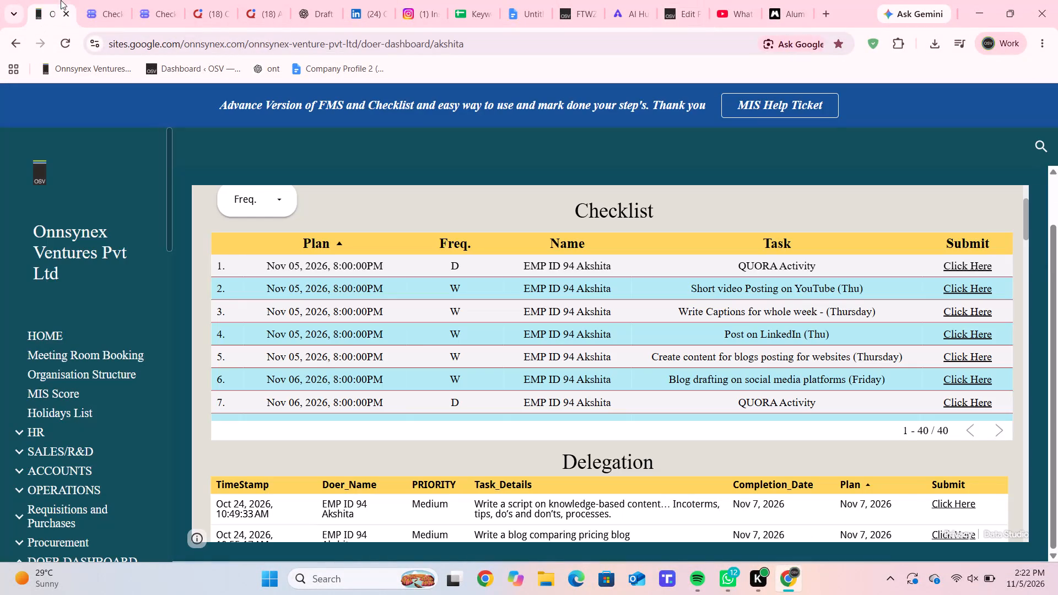
scroll(616, 489, "up", 1)
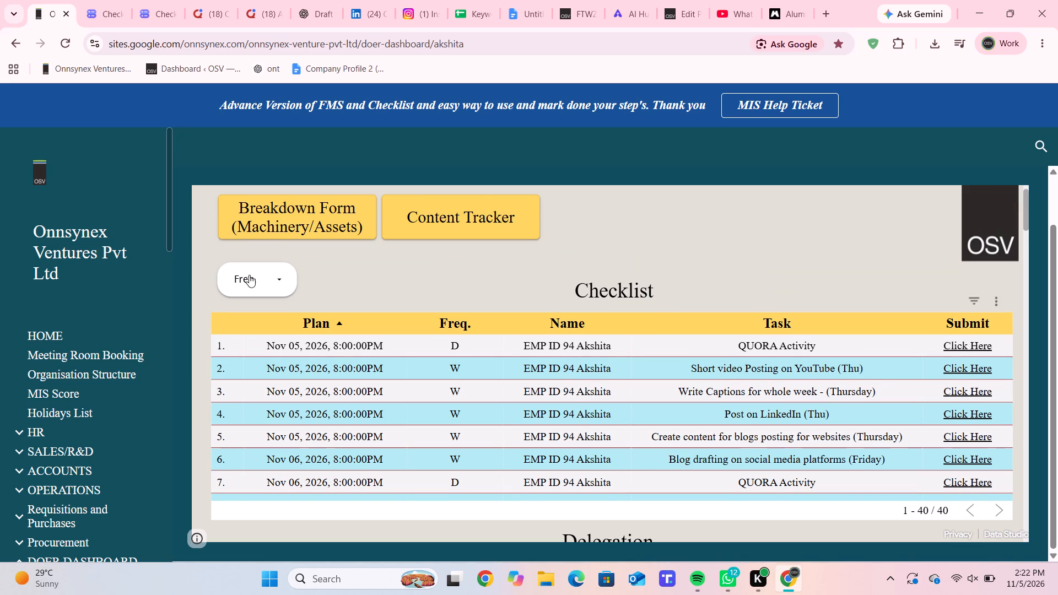
left_click(62, 44)
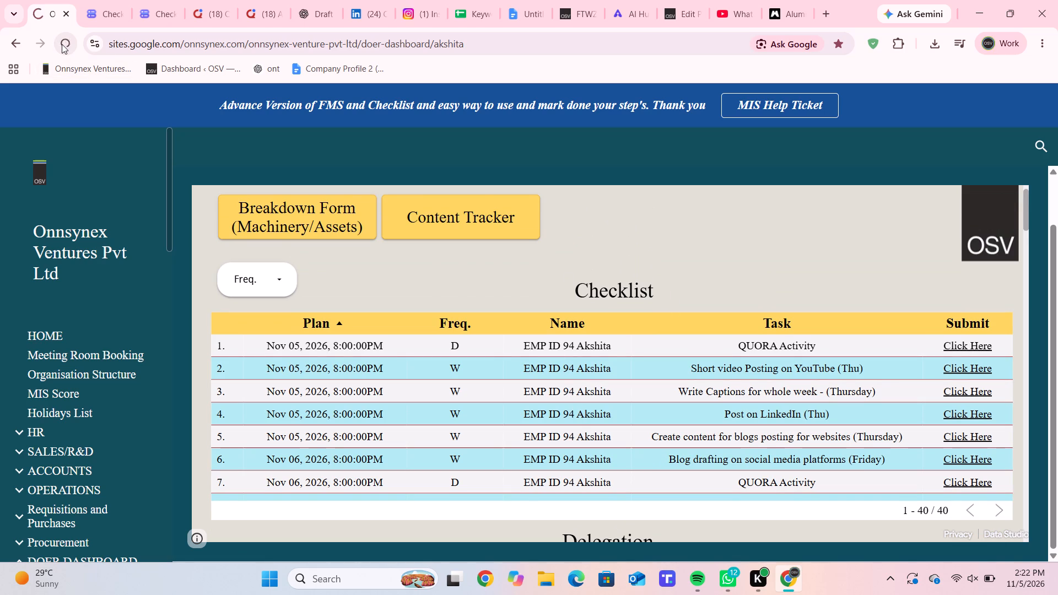
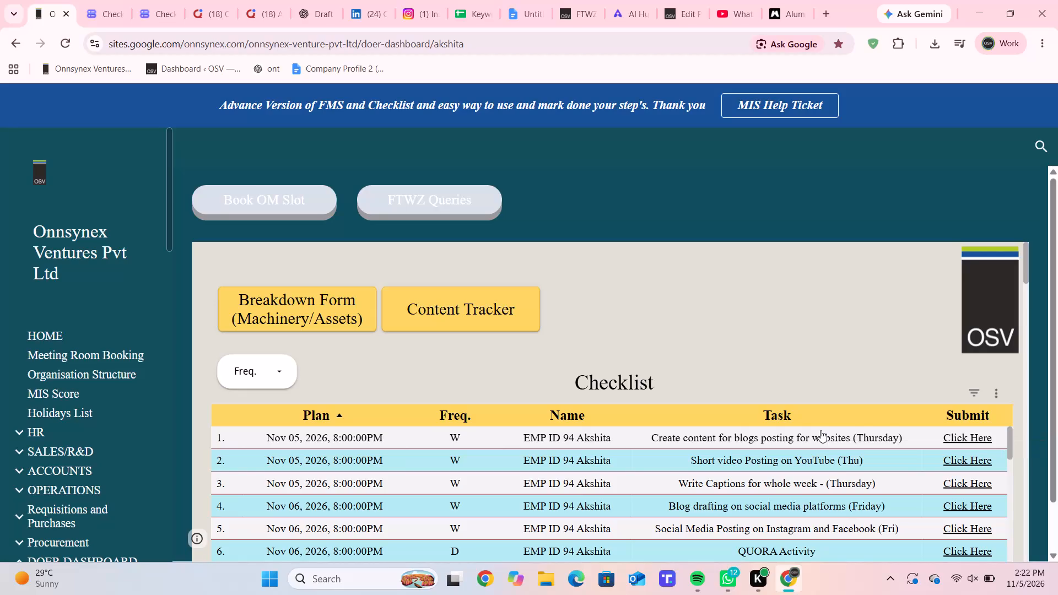
Open the submission form for the checklist task "Create content for blogs posting for websites (Thursday)" and opt to record the account email.
left_click_drag(821, 430, 821, 434)
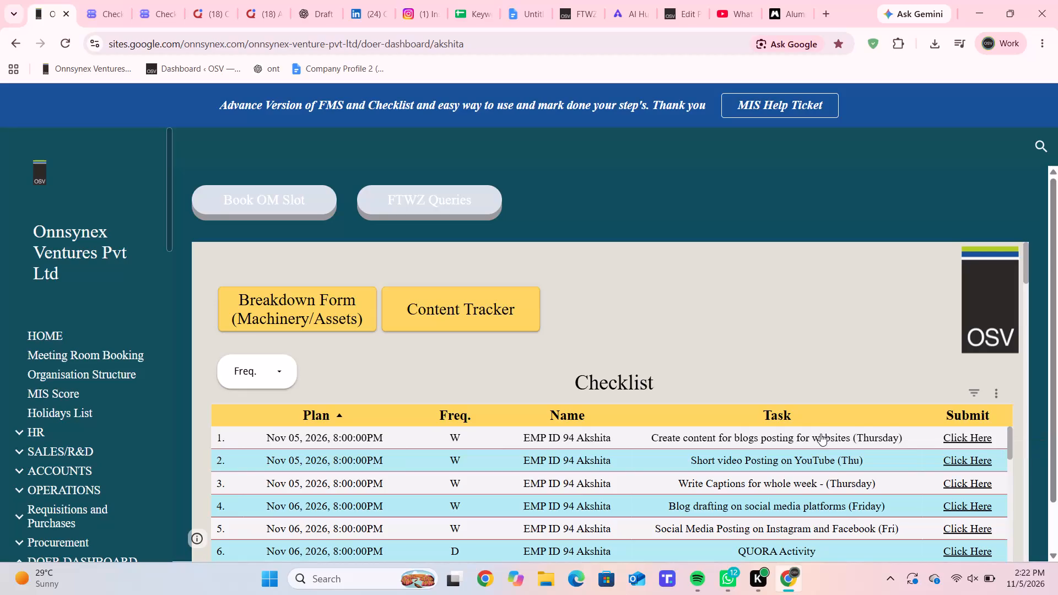
left_click_drag(821, 434, 821, 435)
left_click(821, 435)
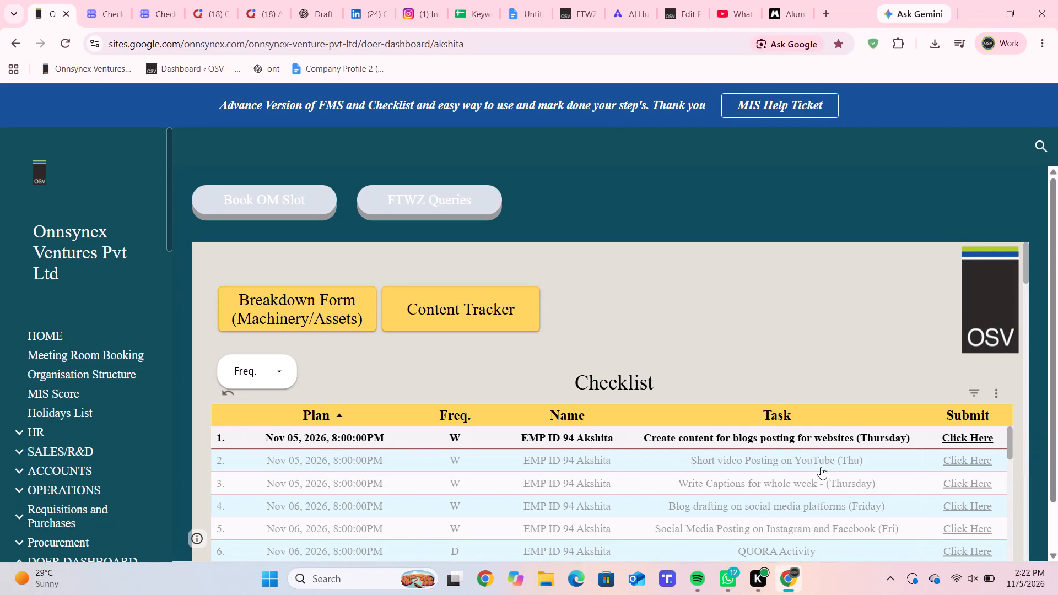
left_click(821, 467)
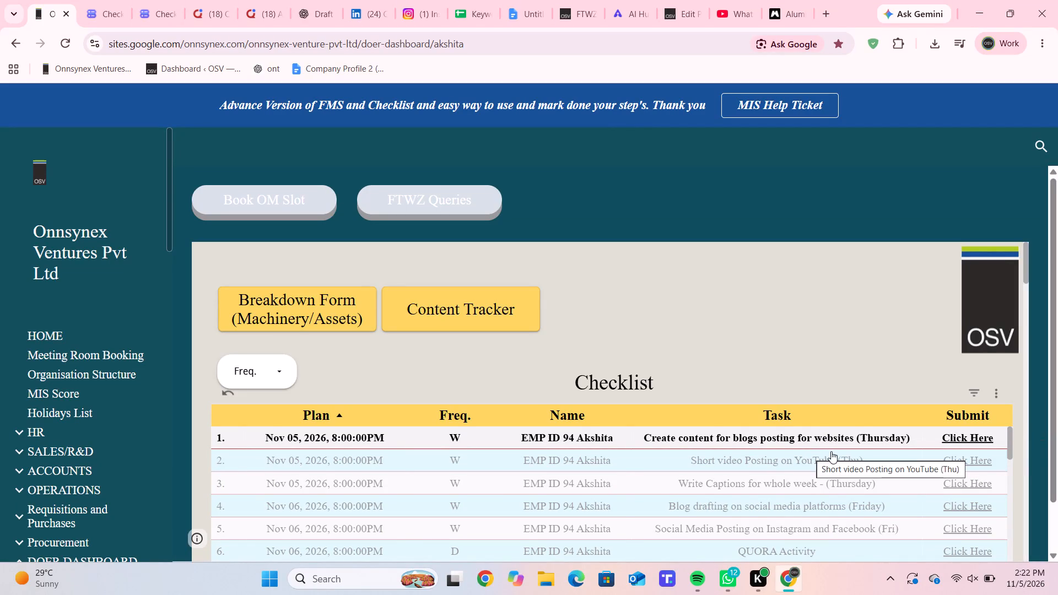
left_click(965, 436)
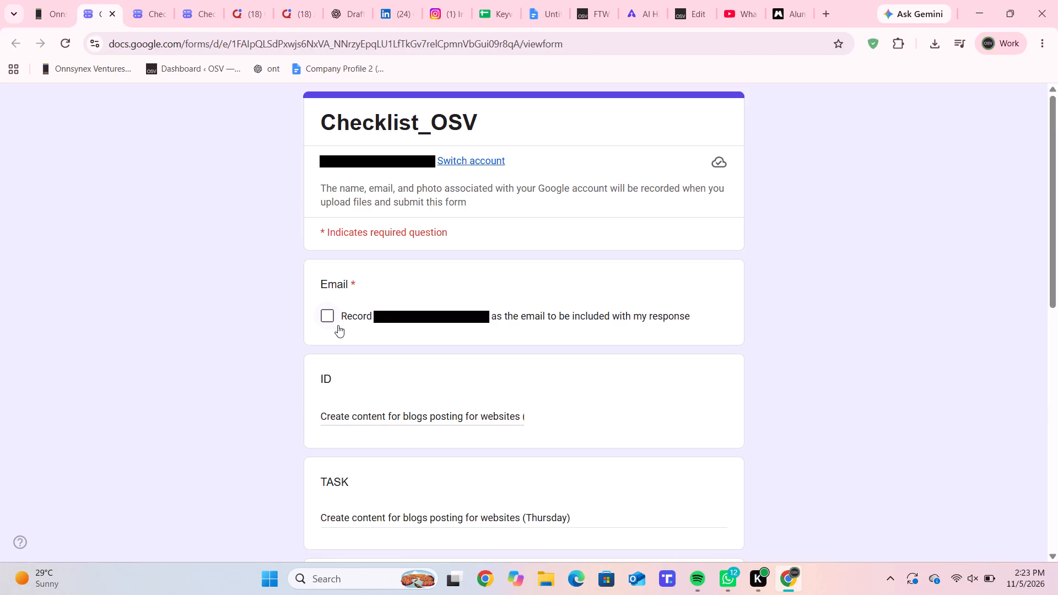
left_click(338, 326)
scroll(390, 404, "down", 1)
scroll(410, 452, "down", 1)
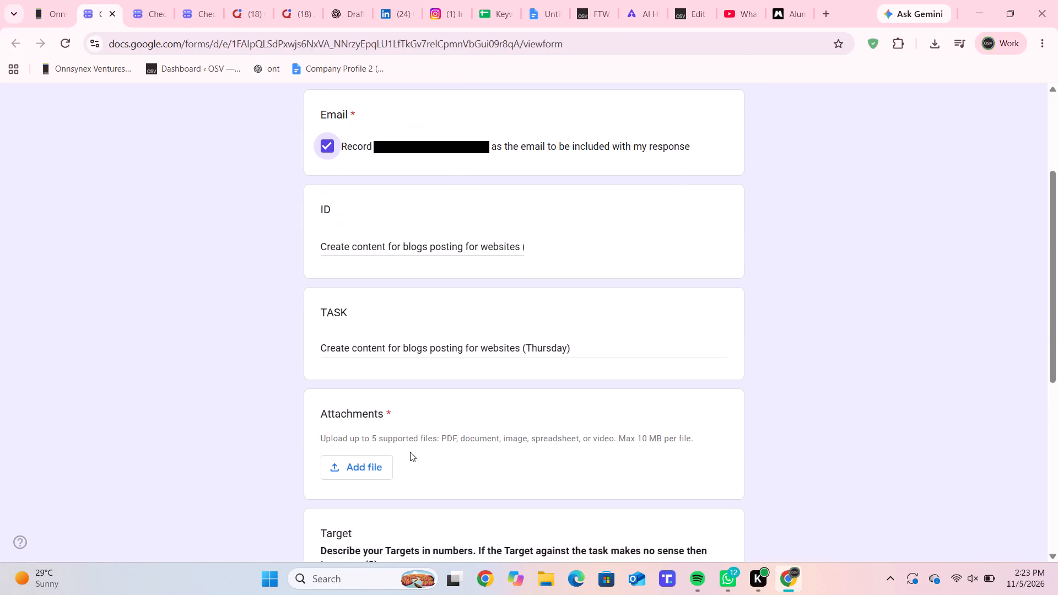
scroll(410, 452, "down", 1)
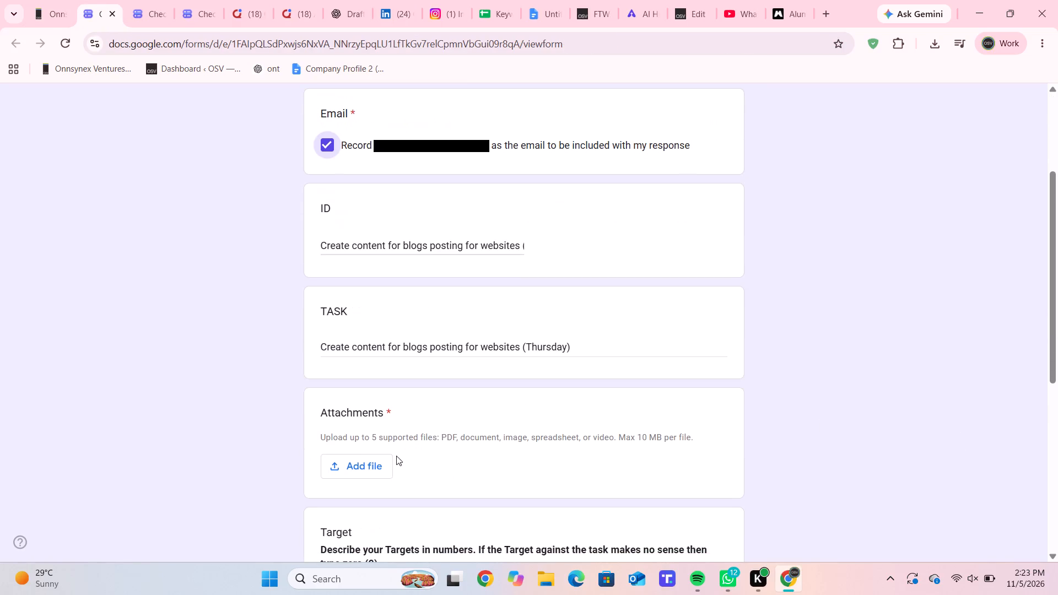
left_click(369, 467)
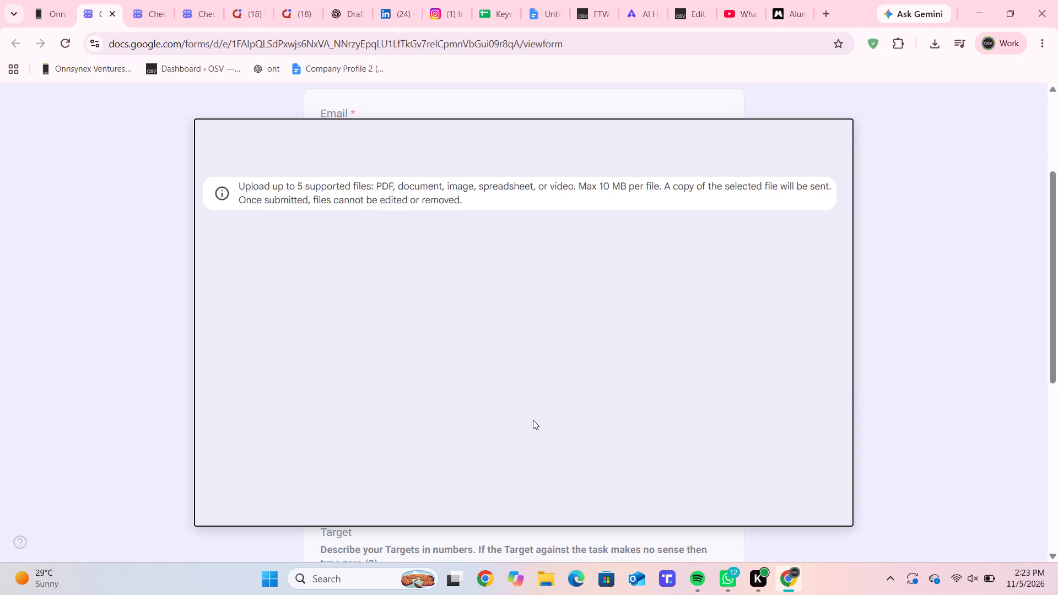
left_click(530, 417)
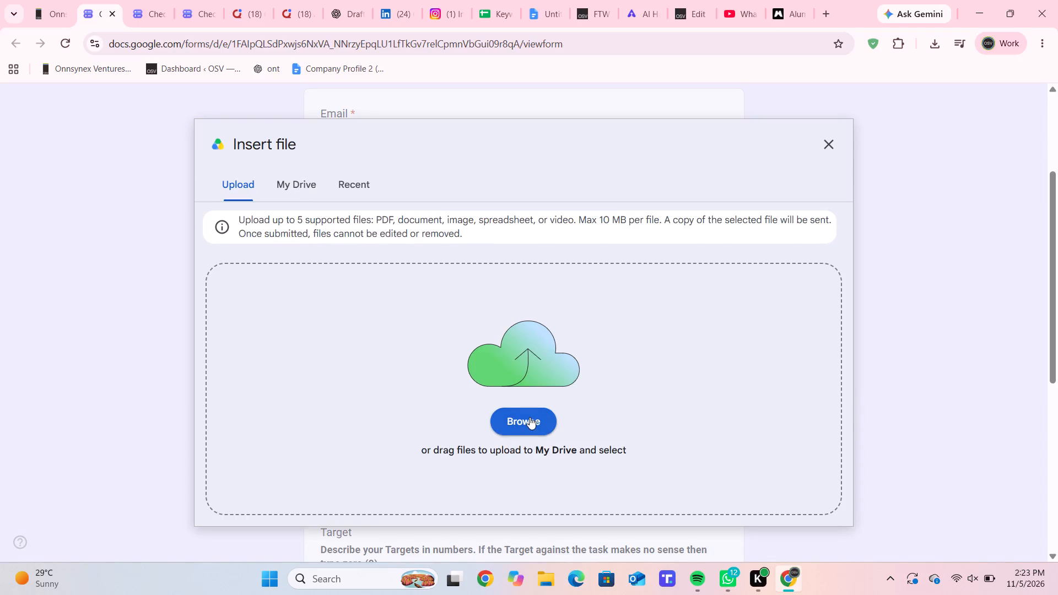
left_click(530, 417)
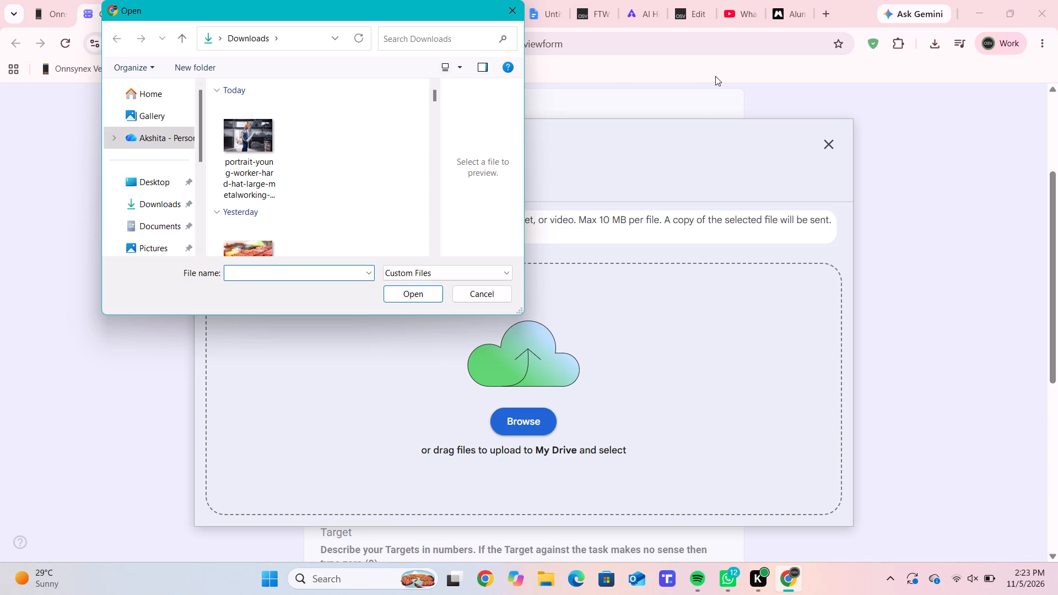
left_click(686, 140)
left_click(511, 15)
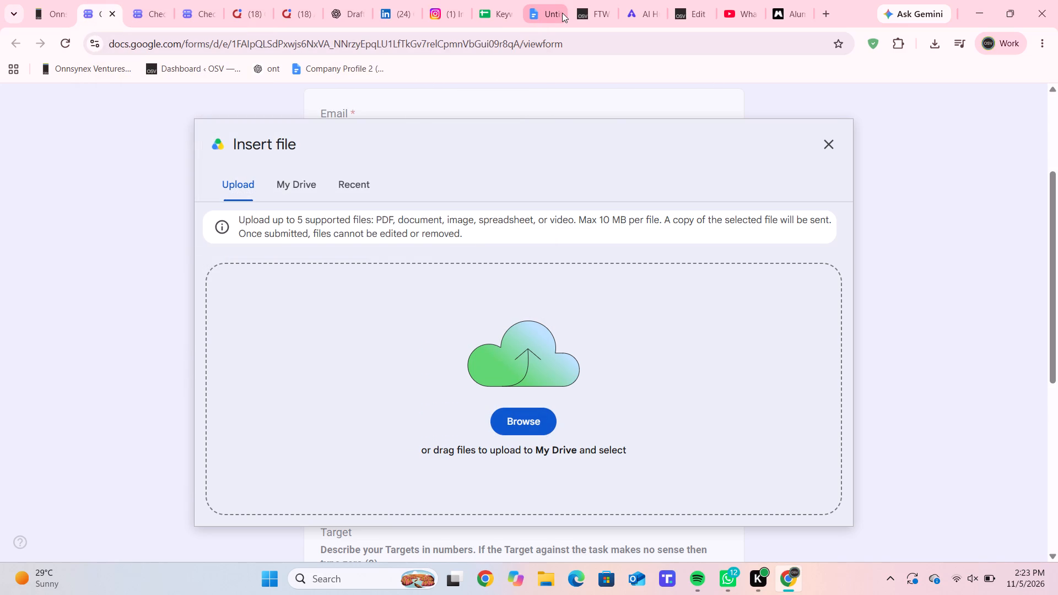
Capture a screenshot of the "Aluminium Ingot Importers" blog document with its title and opening paragraph, after closing the find bar.
left_click(542, 11)
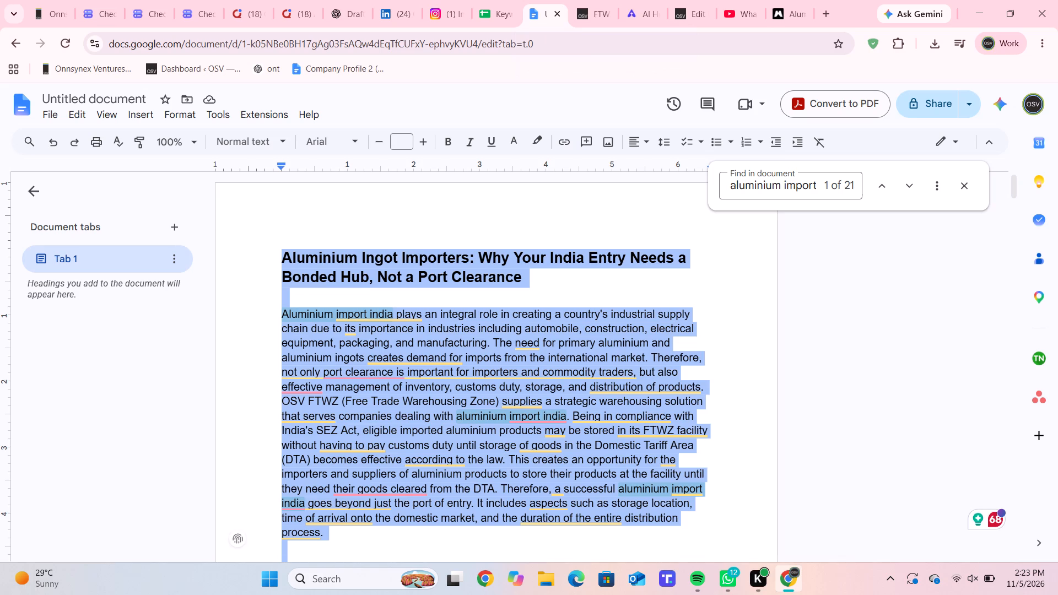
left_click(446, 433)
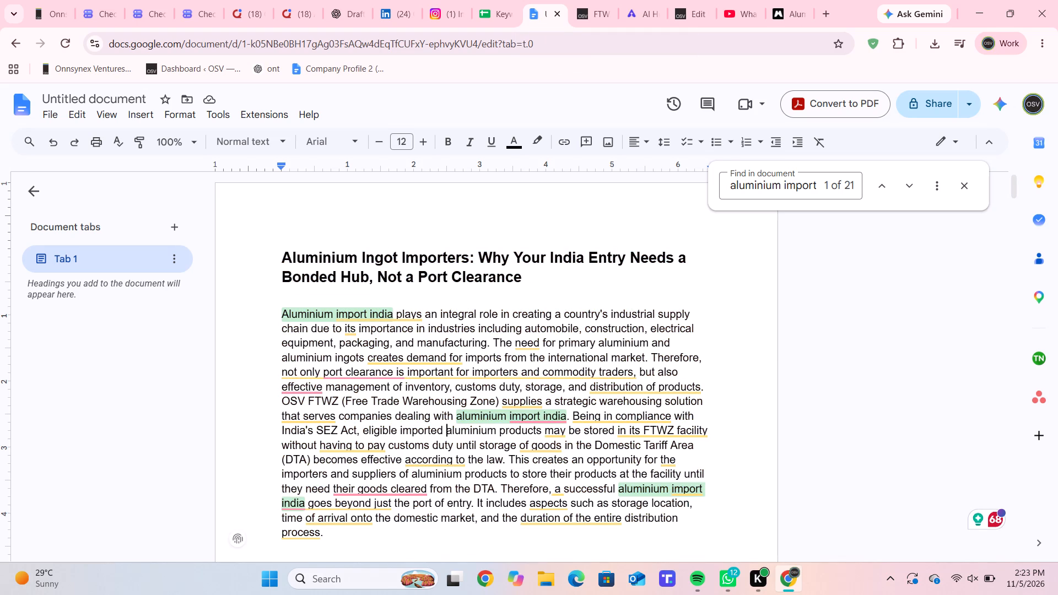
left_click(964, 188)
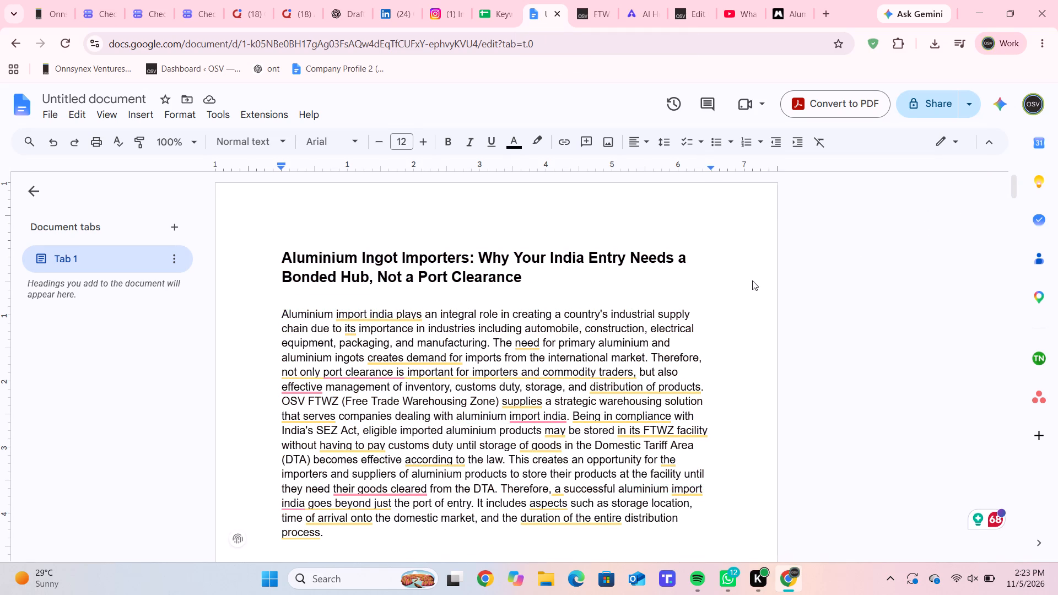
key("shift+super+s")
left_click_drag(1, 151, 357, 261)
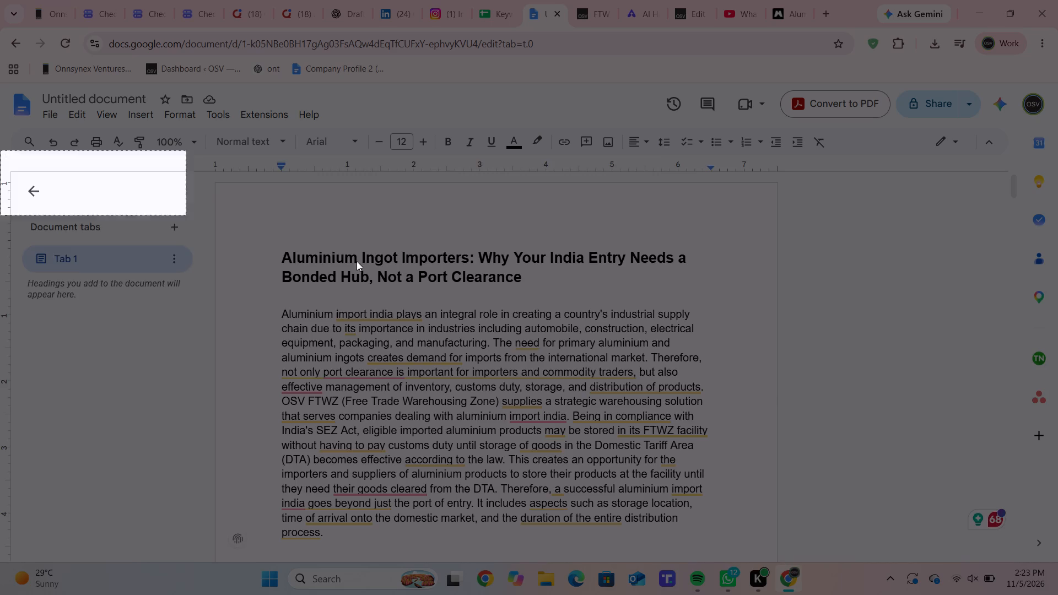
left_click_drag(357, 261, 1057, 594)
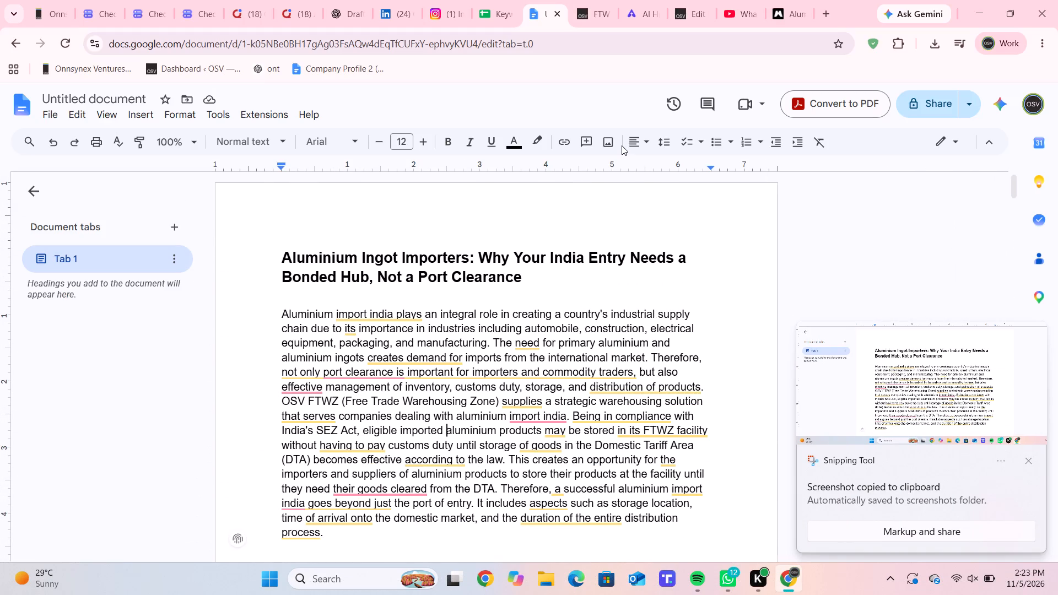
scroll(472, 338, "down", 1)
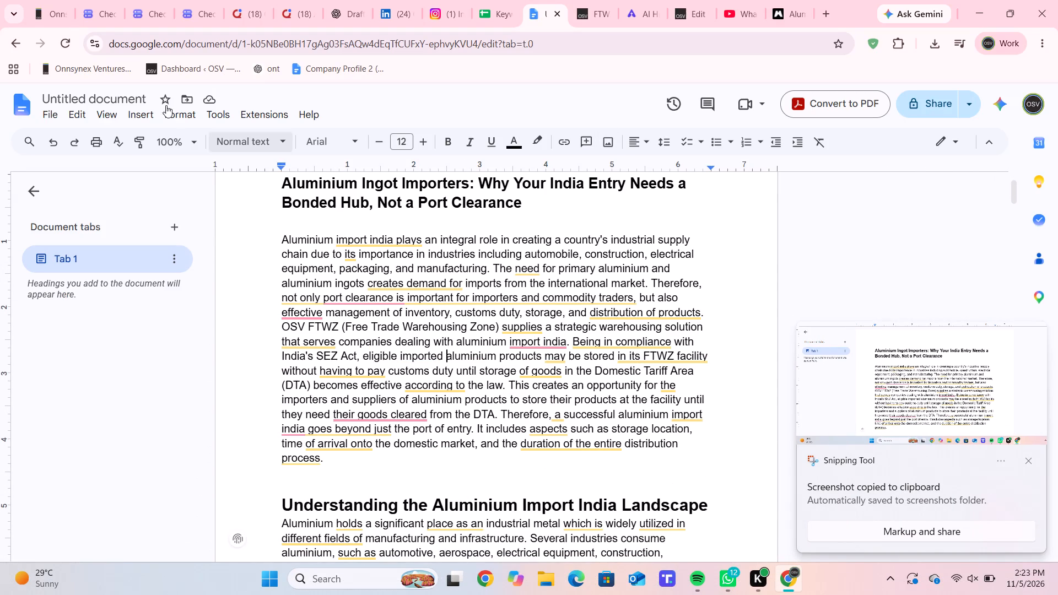
Reopen the blog content task's submission form from the doer dashboard and use the previous draft.
left_click(50, 10)
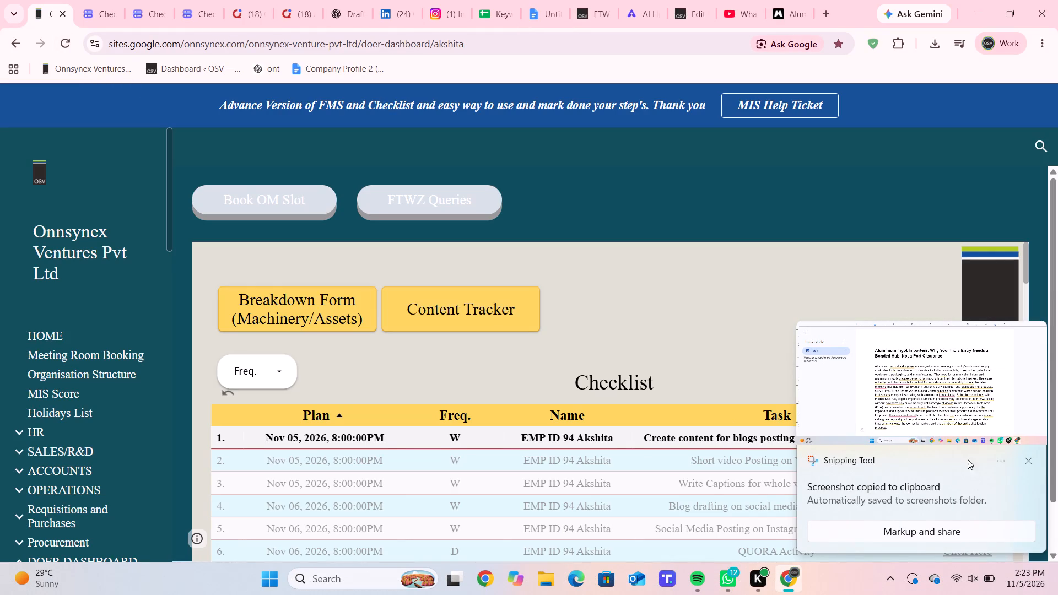
left_click(1033, 465)
left_click(968, 440)
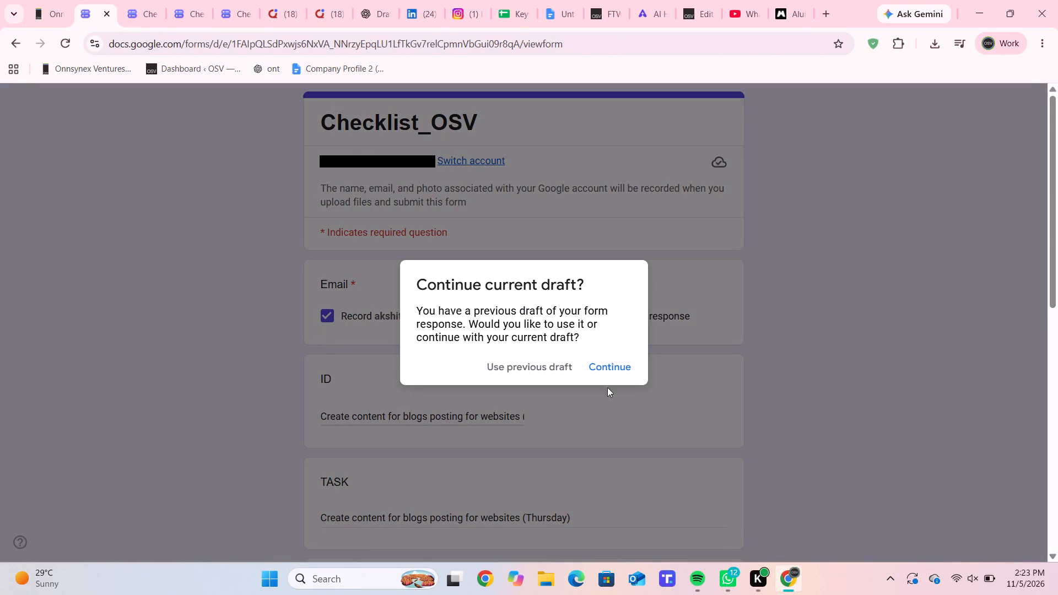
left_click(523, 364)
Attach the blog document screenshot "Screenshot 2026-11-05 142330.png" from the Pictures Screenshots folder to the Checklist_OSV form.
scroll(464, 423, "down", 1)
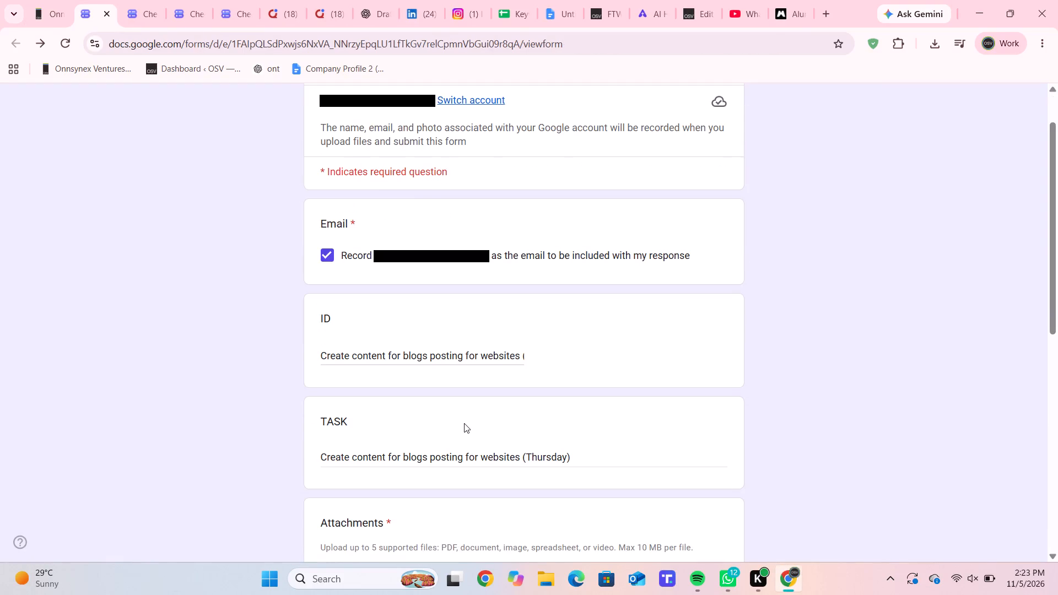
scroll(436, 415, "down", 2)
left_click(369, 467)
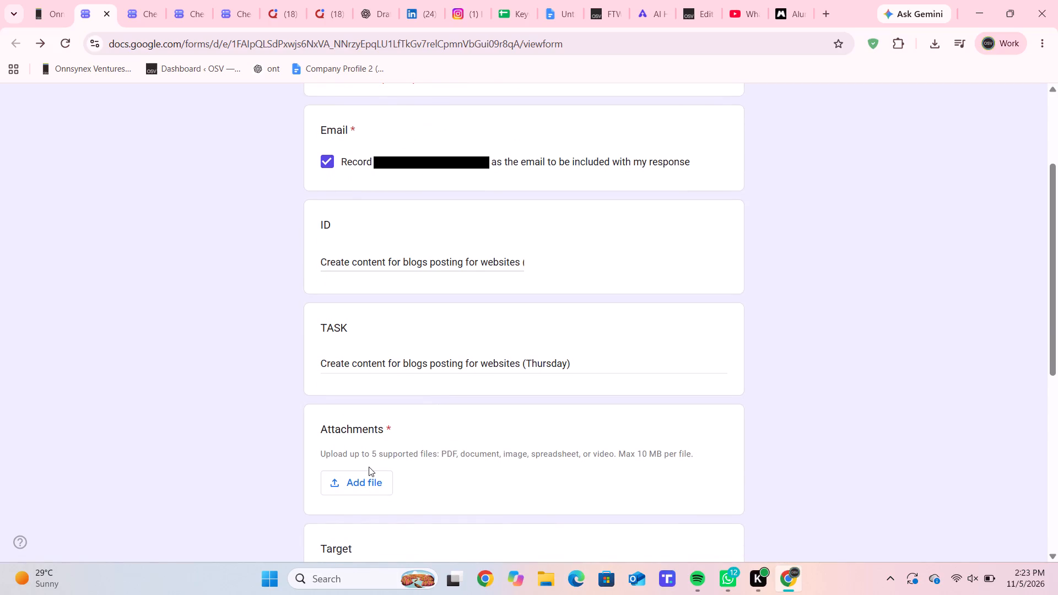
left_click(374, 493)
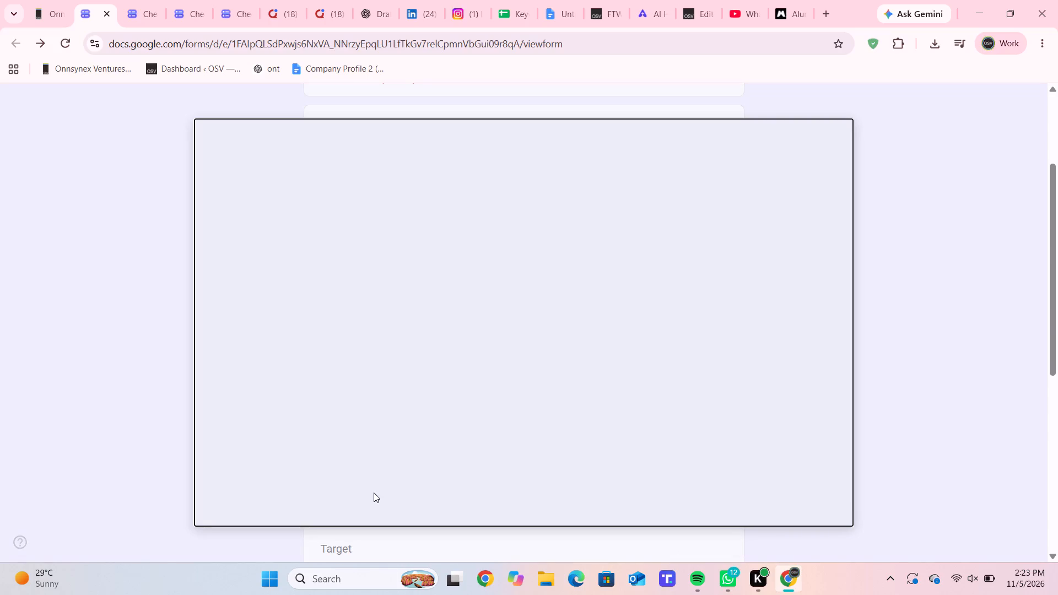
left_click(504, 430)
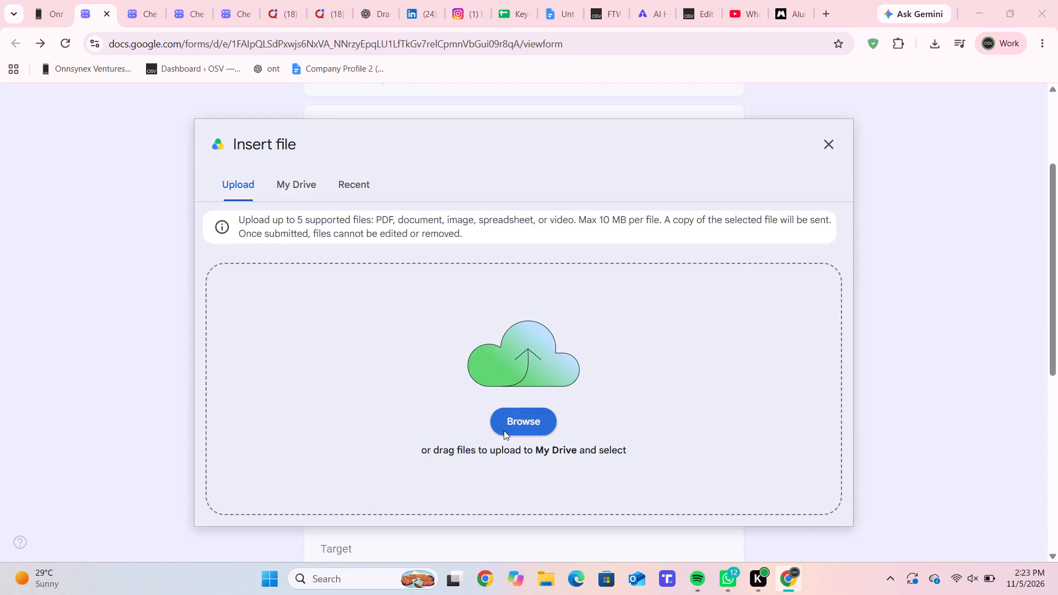
left_click(154, 250)
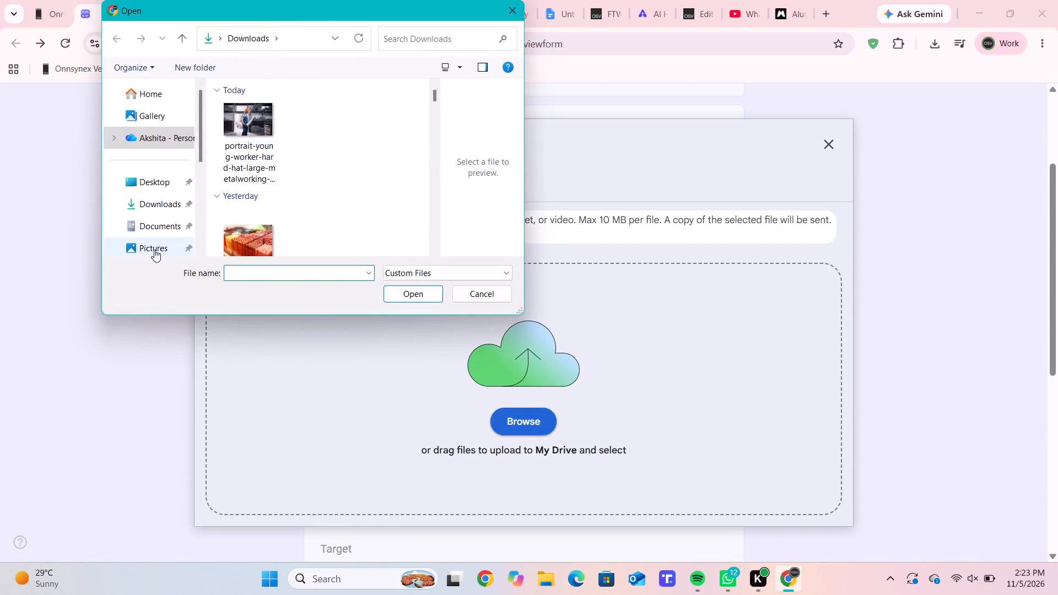
double_click(267, 147)
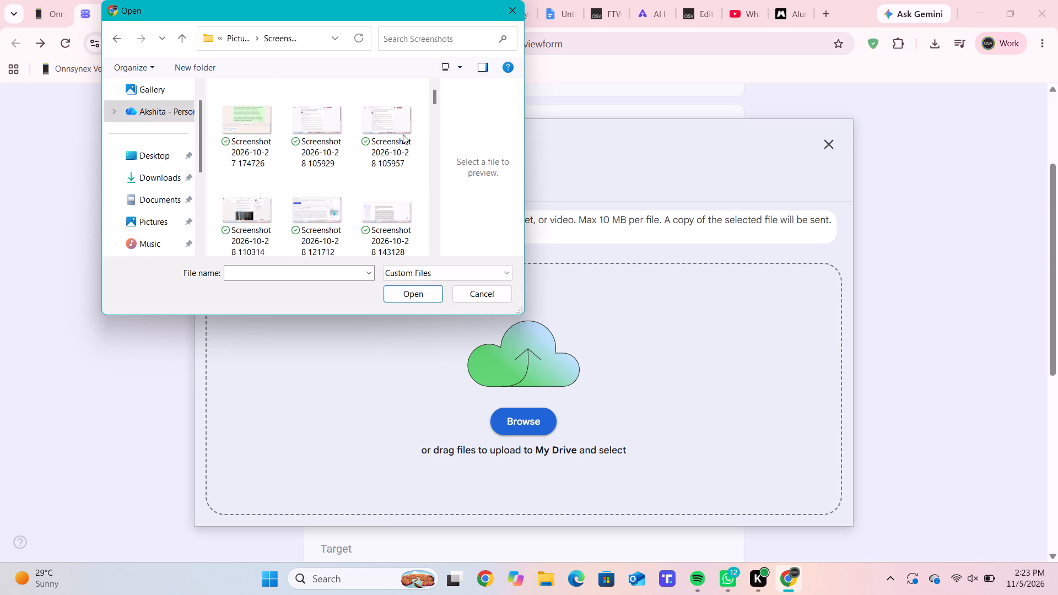
left_click(434, 94)
left_click_drag(434, 94, 444, 182)
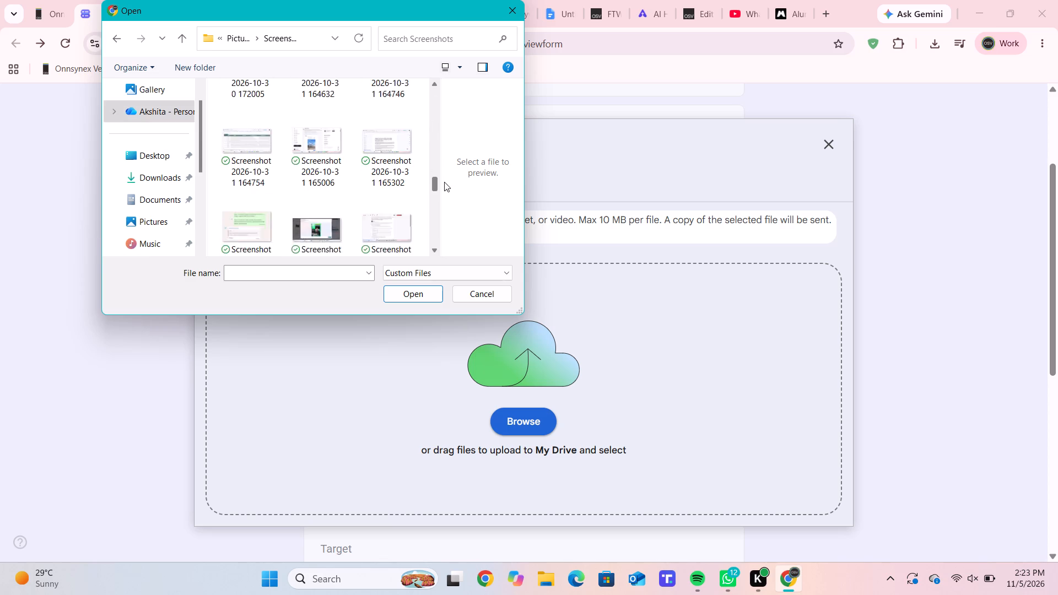
left_click_drag(444, 182, 447, 239)
double_click(334, 209)
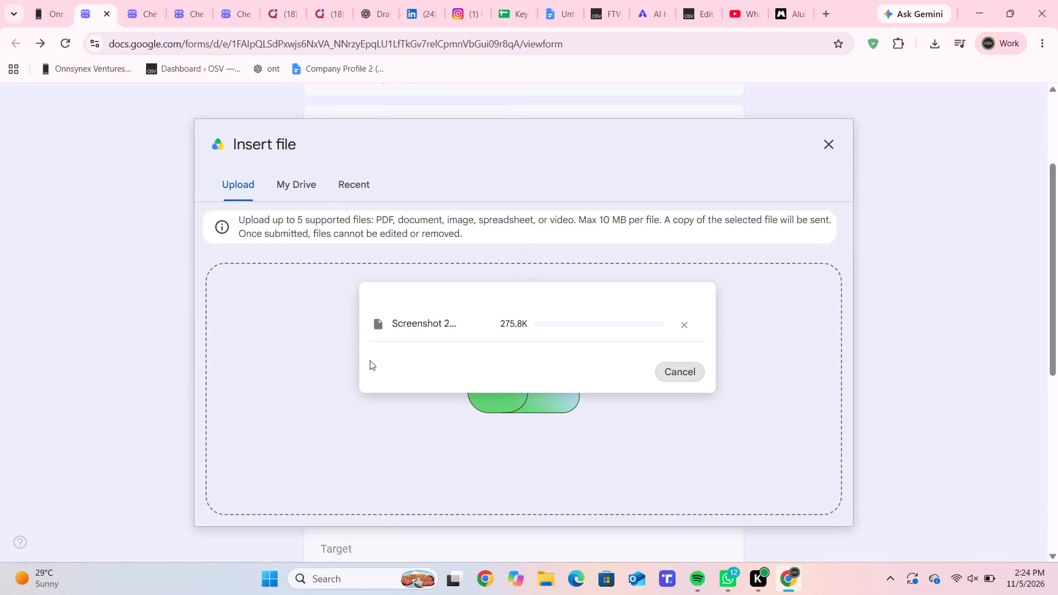
Preview the attached screenshot to check that it is the right file, and return to the form.
scroll(418, 511, "down", 4)
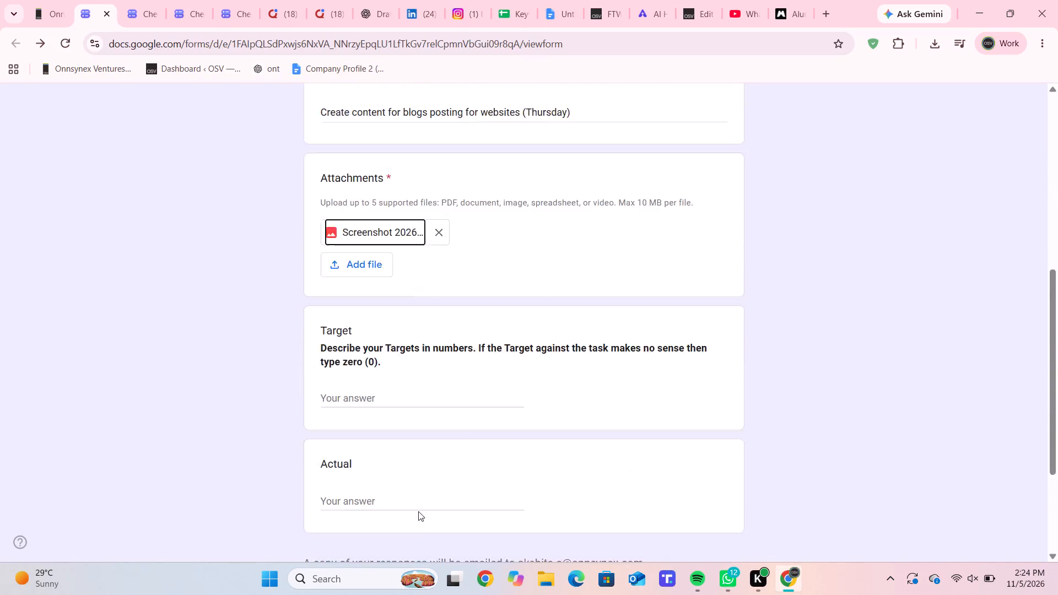
scroll(418, 511, "down", 1)
scroll(513, 292, "left", 1)
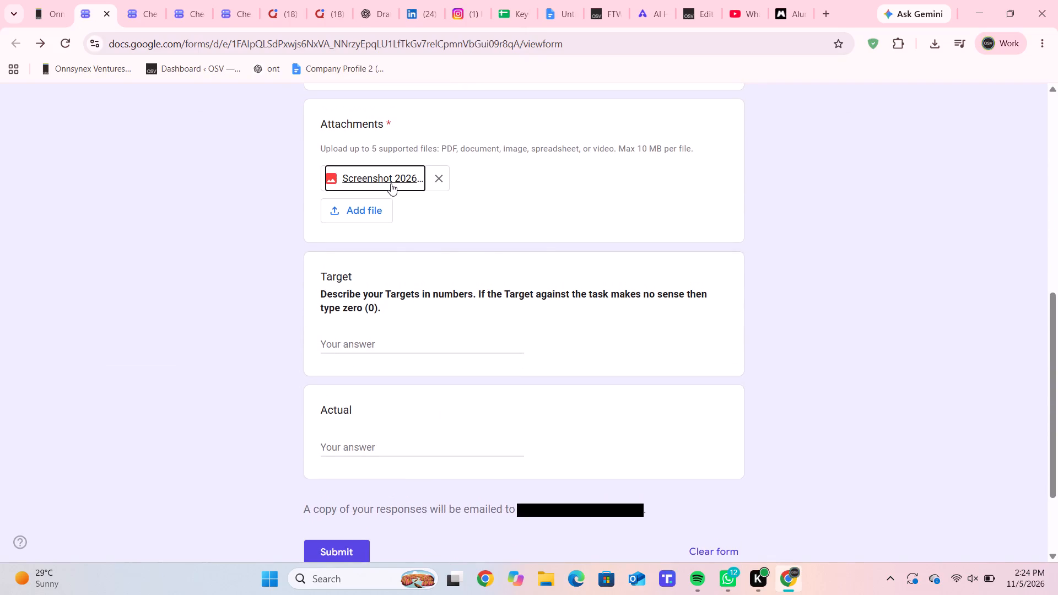
left_click(391, 183)
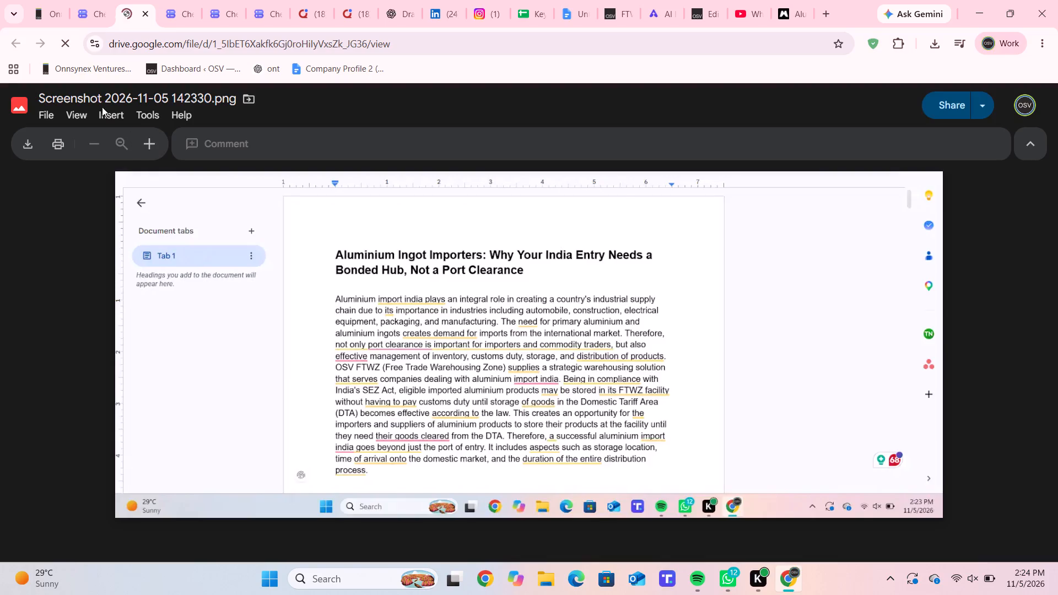
left_click(77, 1)
Submit the Checklist_OSV form with Target and Actual left blank.
scroll(300, 396, "down", 2)
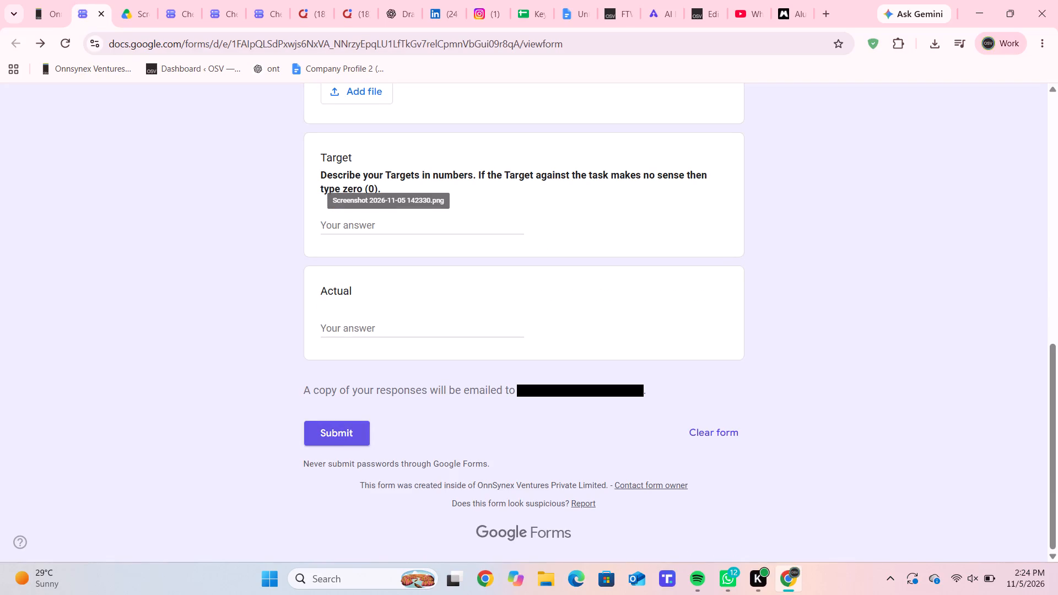
left_click(327, 436)
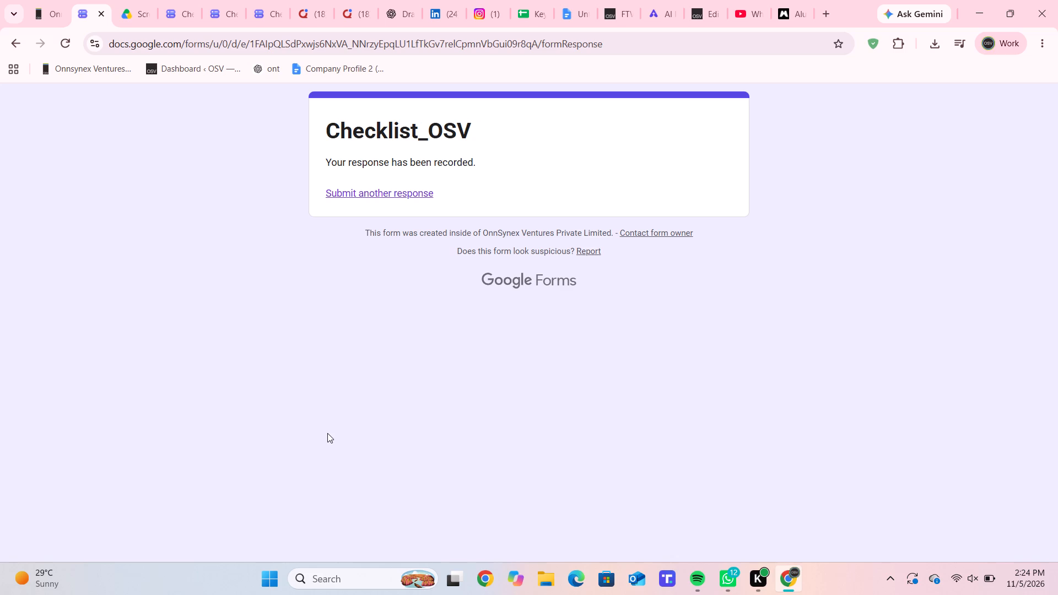
scroll(223, 327, "down", 1)
Return to the Checklist table on the Onnsynex doer dashboard.
left_click(46, 24)
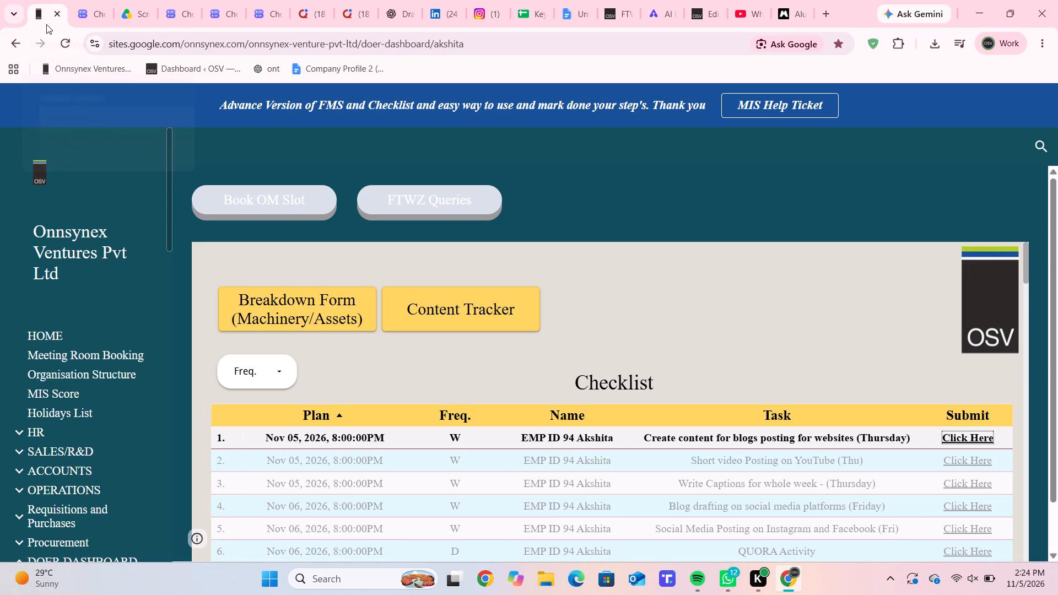
left_click(535, 470)
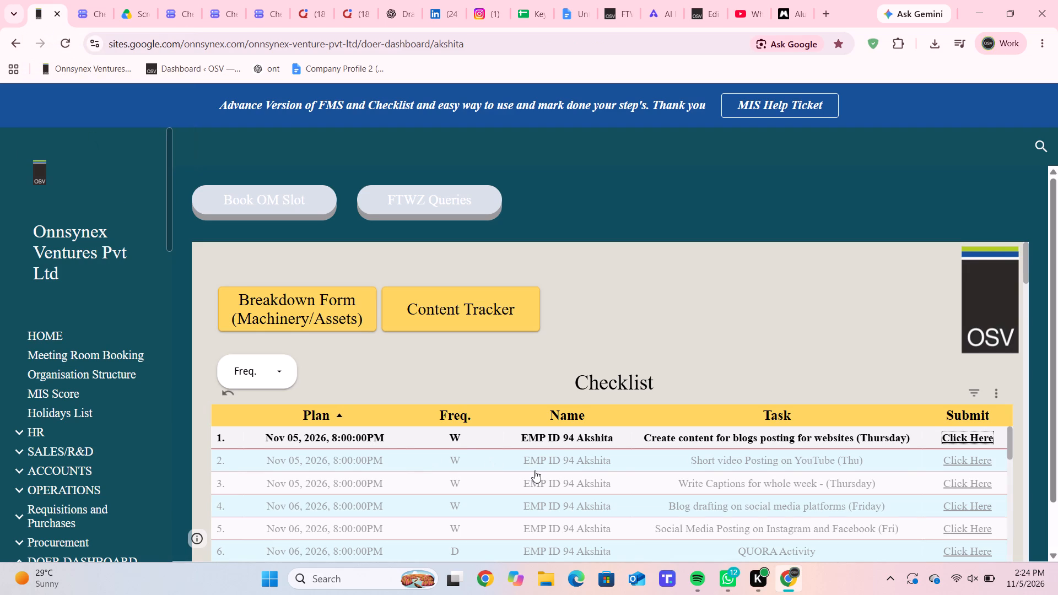
left_click(544, 460)
scroll(544, 460, "down", 1)
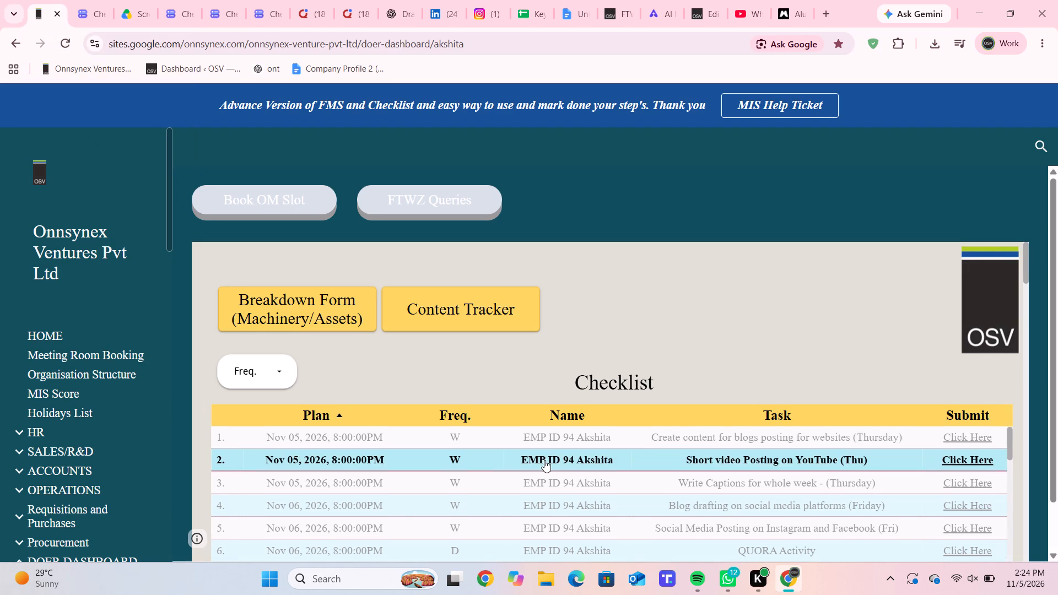
scroll(544, 460, "down", 2)
left_click(544, 460)
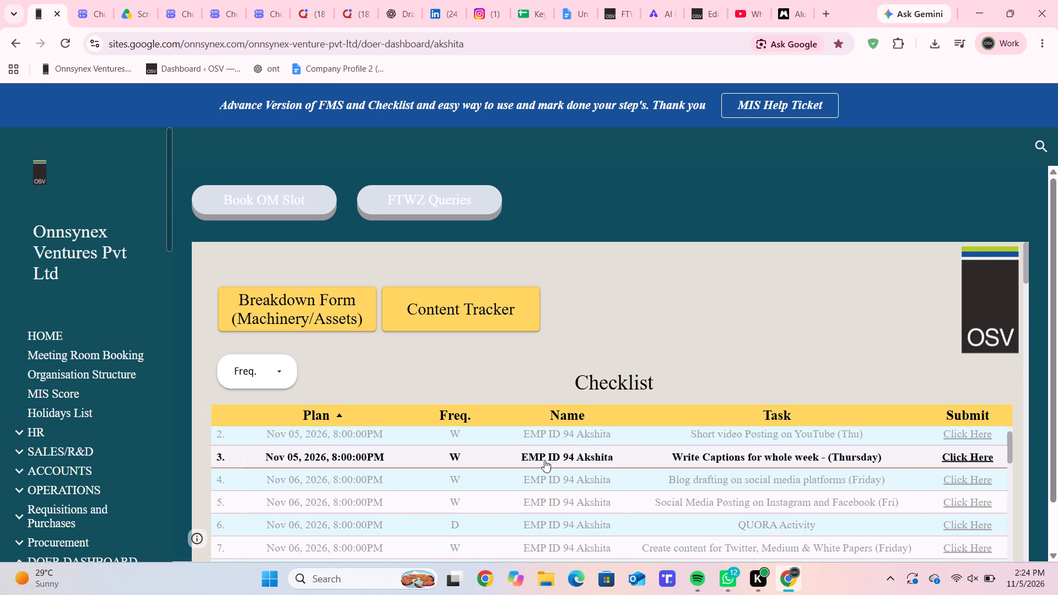
scroll(544, 460, "down", 3)
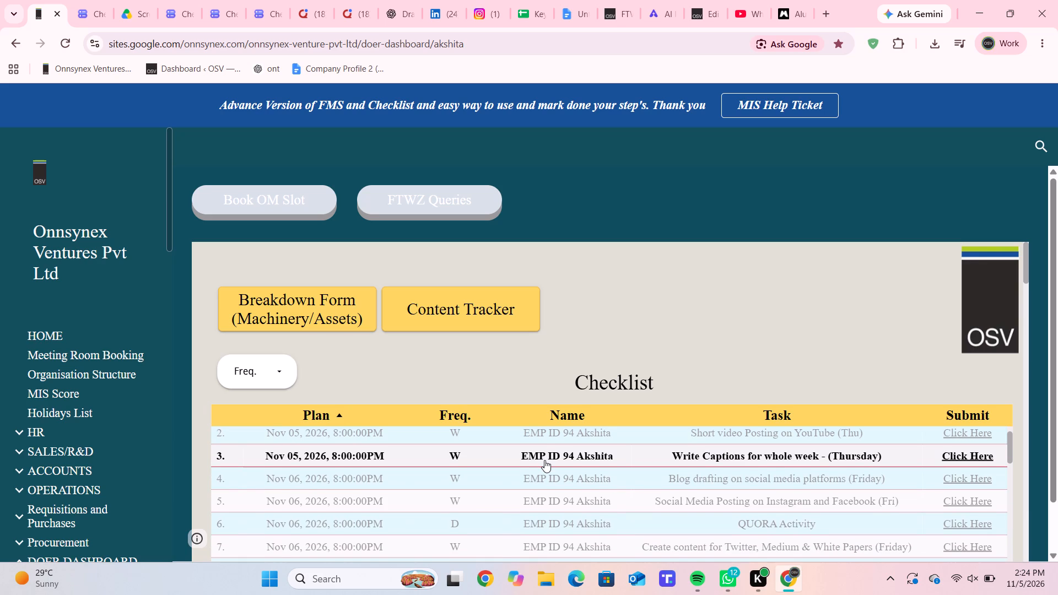
scroll(544, 460, "down", 1)
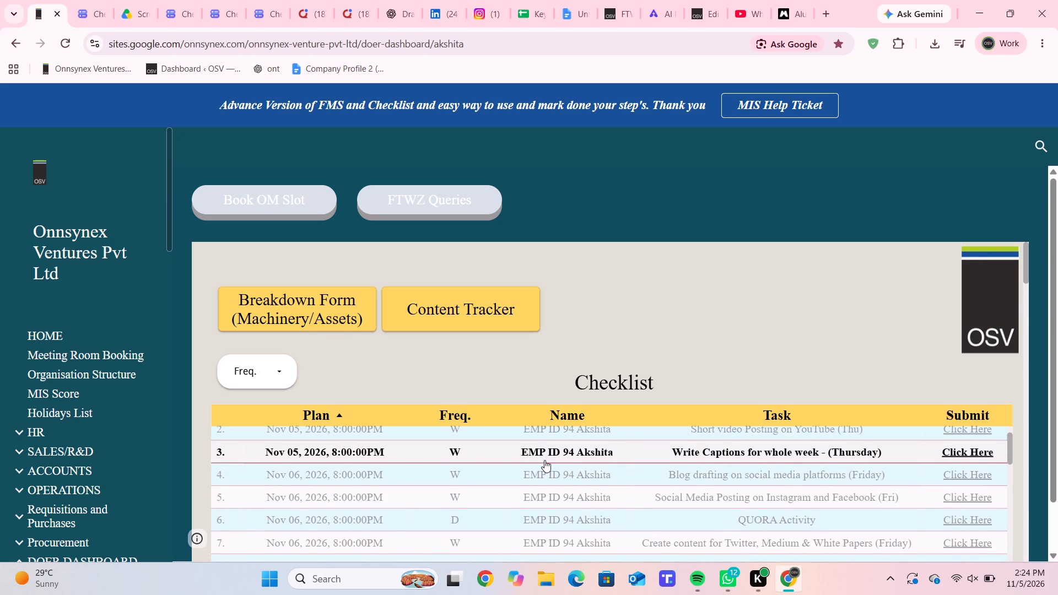
scroll(544, 460, "up", 3)
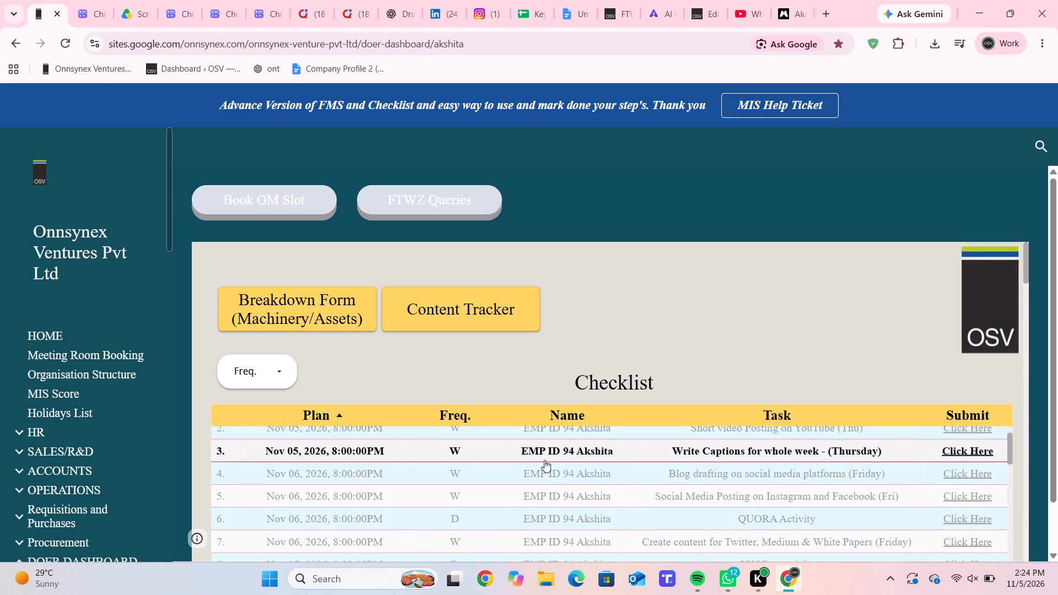
scroll(544, 460, "up", 1)
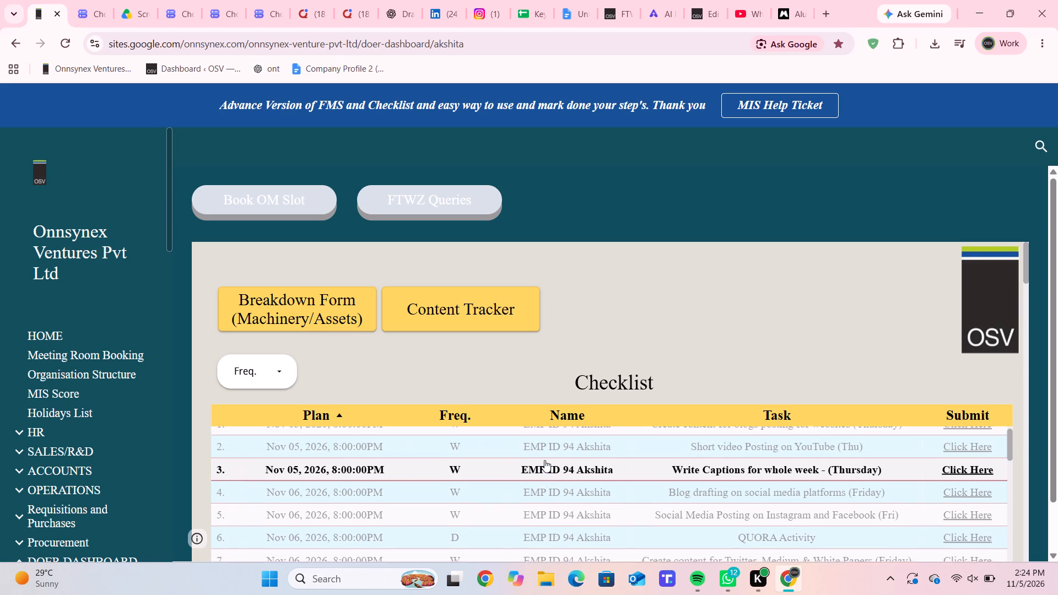
scroll(544, 460, "up", 2)
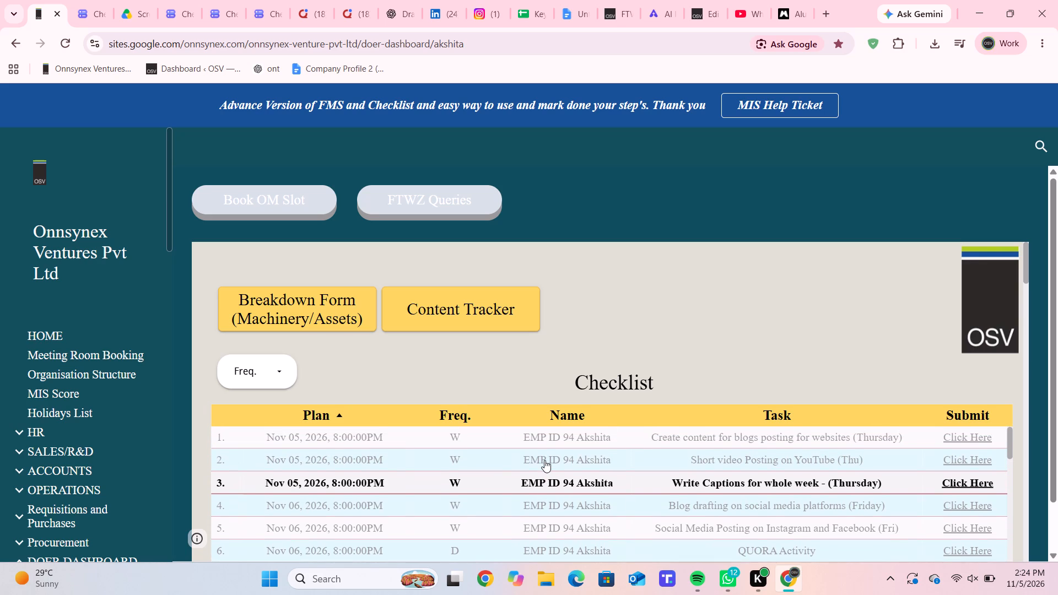
scroll(544, 460, "up", 4)
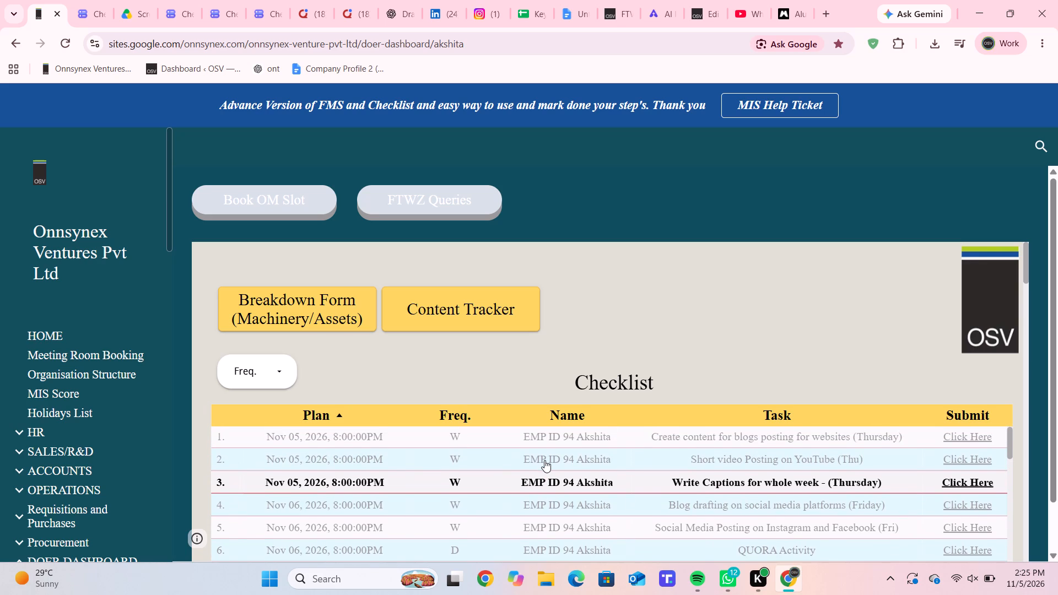